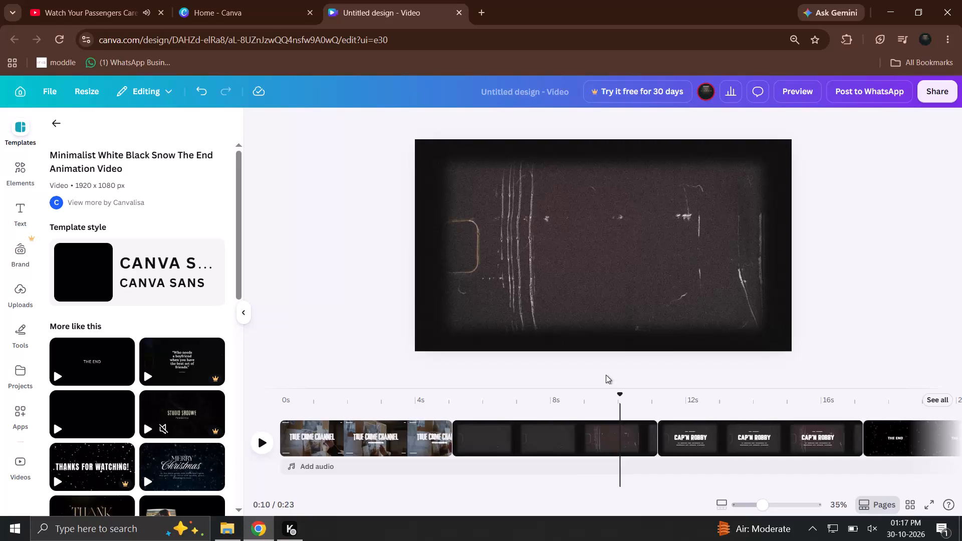
# Play the video to review its pages up to THE END page.
pyautogui.moveTo(400, 425); pyautogui.dragTo(368, 427)
pyautogui.moveTo(321, 415); pyautogui.dragTo(303, 414)
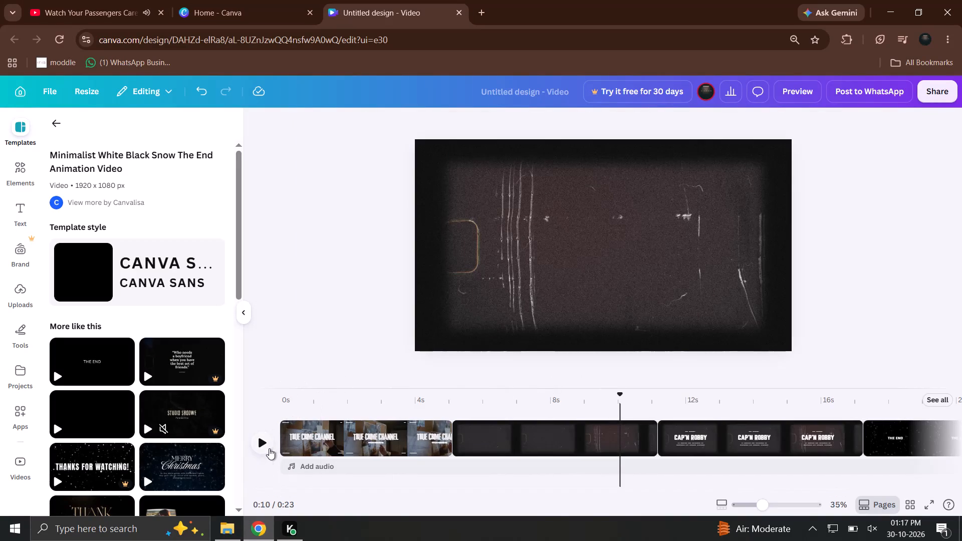
pyautogui.click(269, 448)
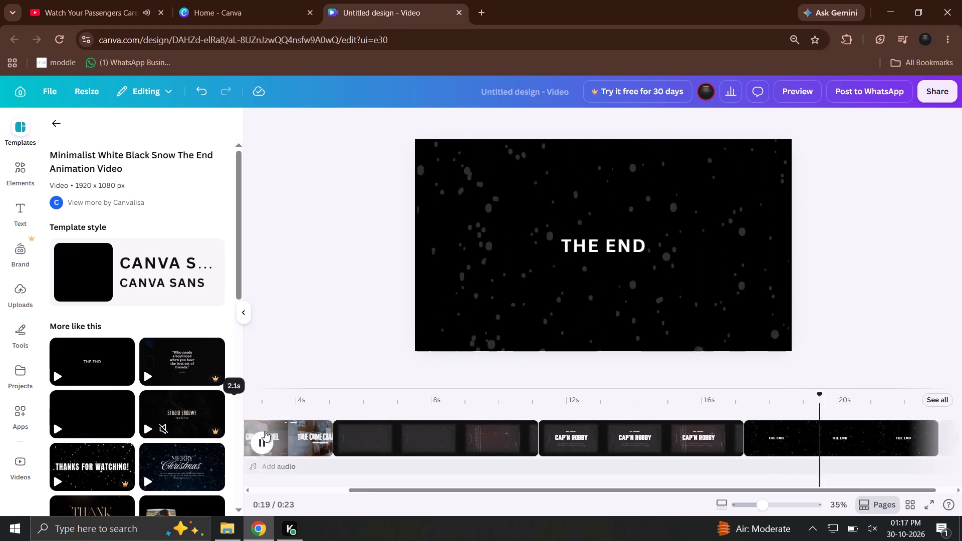
# Insert the Black White Welcome To My Chanel YouTube Intro template into the timeline between the blank film-texture page and the Cap'n Robby page.
pyautogui.click(62, 128)
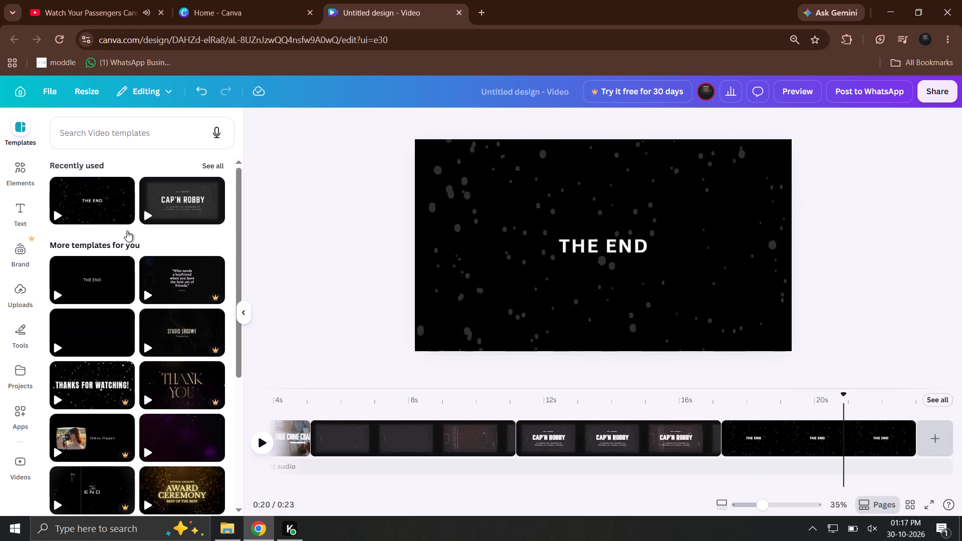
pyautogui.moveTo(88, 320); pyautogui.dragTo(569, 449)
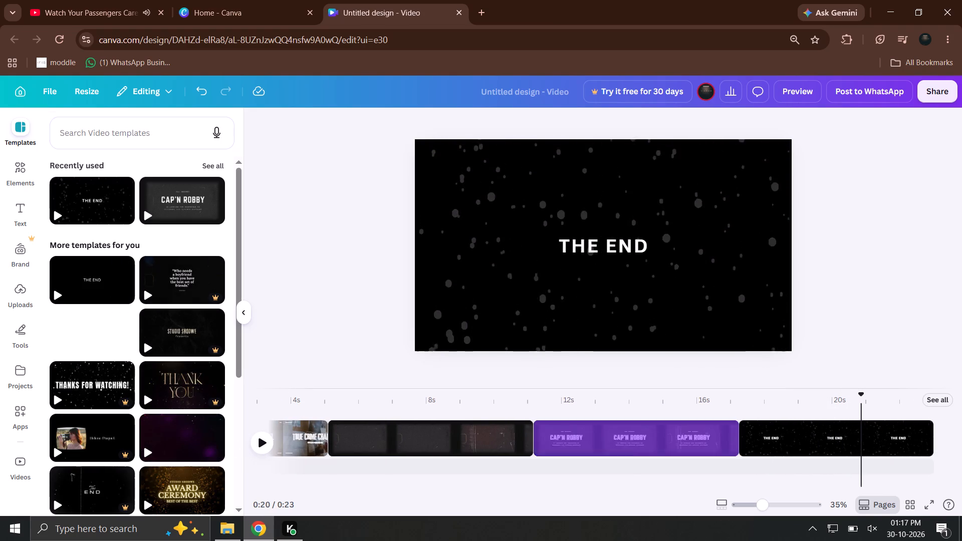
pyautogui.moveTo(569, 449); pyautogui.dragTo(523, 446)
# Play the video from near its beginning to check the page sequence.
pyautogui.click(264, 393)
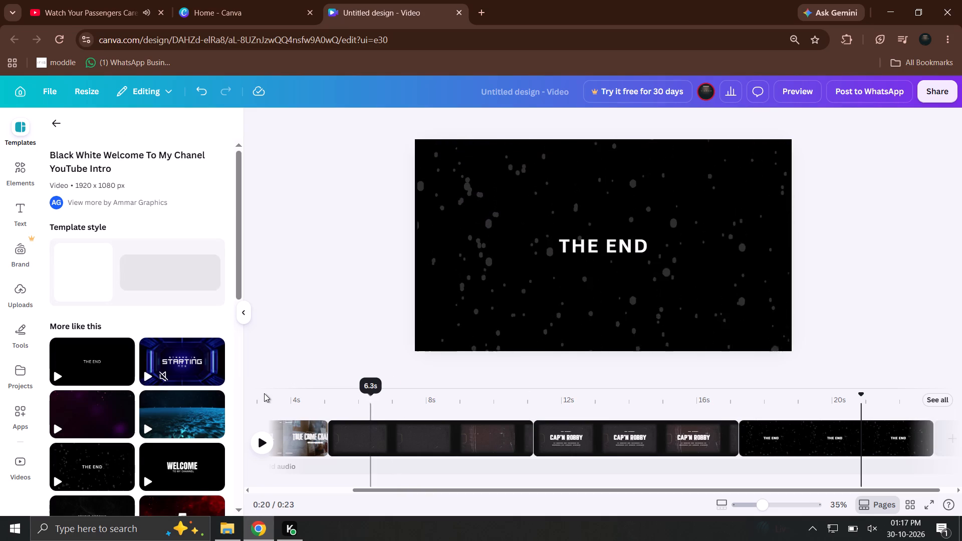
pyautogui.click(267, 441)
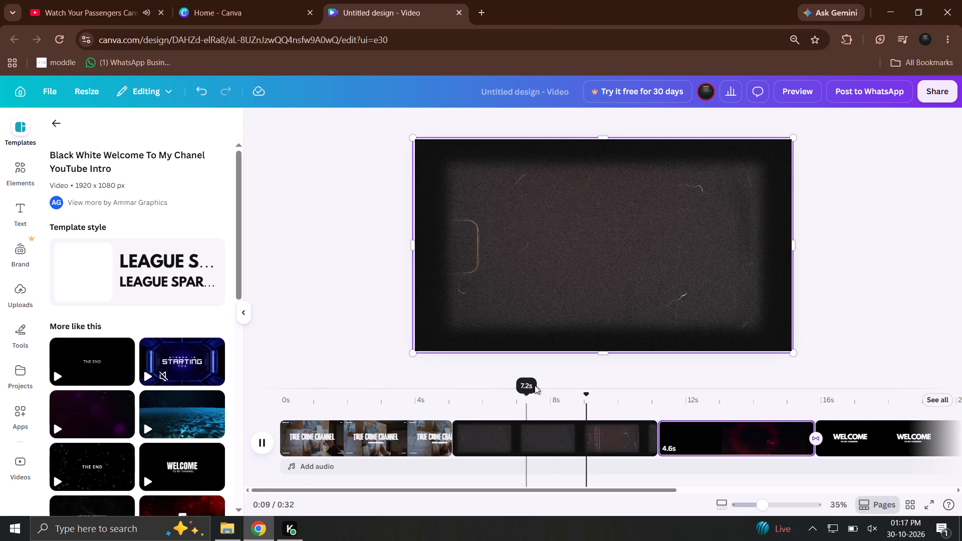
# Add the winking pink heart element to the blank film-texture page and shrink it into the page's upper-left corner.
pyautogui.click(20, 164)
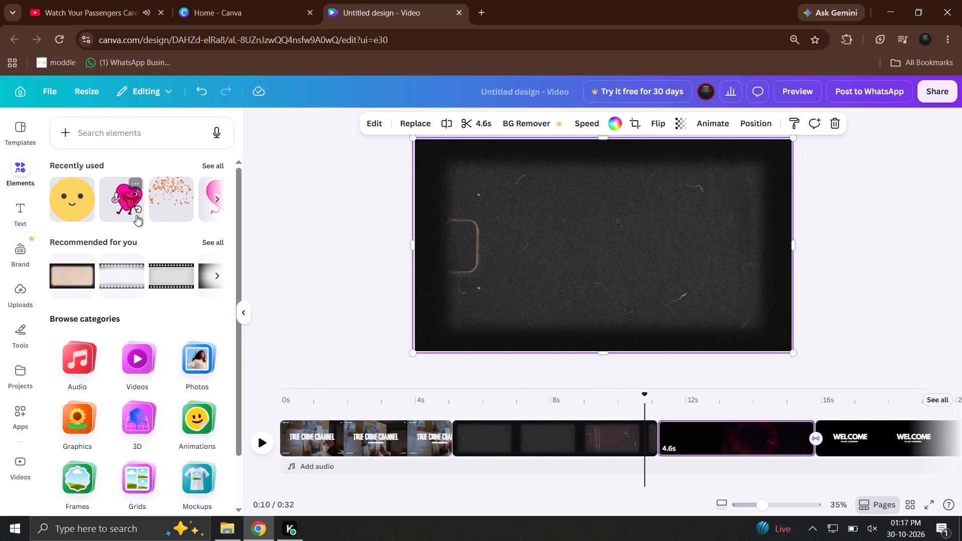
pyautogui.moveTo(136, 215); pyautogui.dragTo(474, 445)
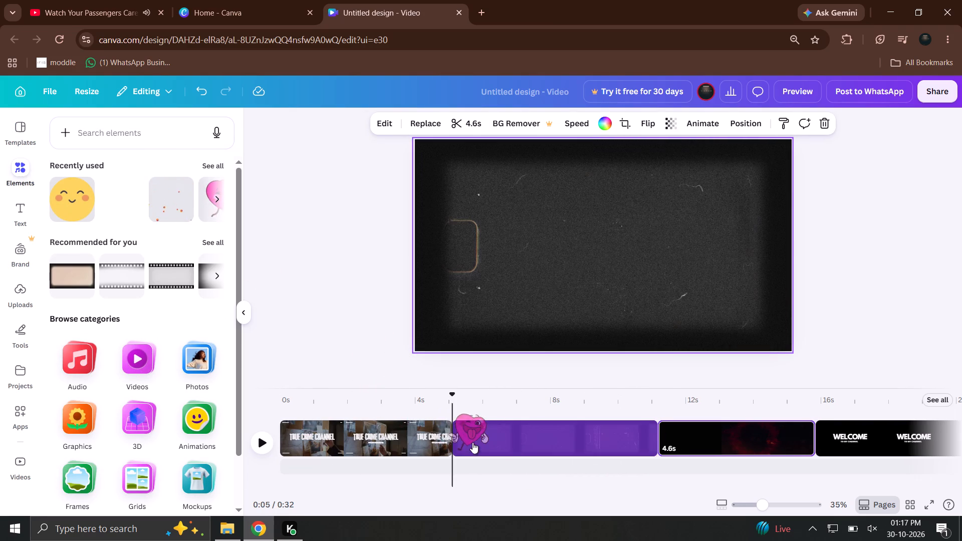
pyautogui.moveTo(553, 293); pyautogui.dragTo(480, 273)
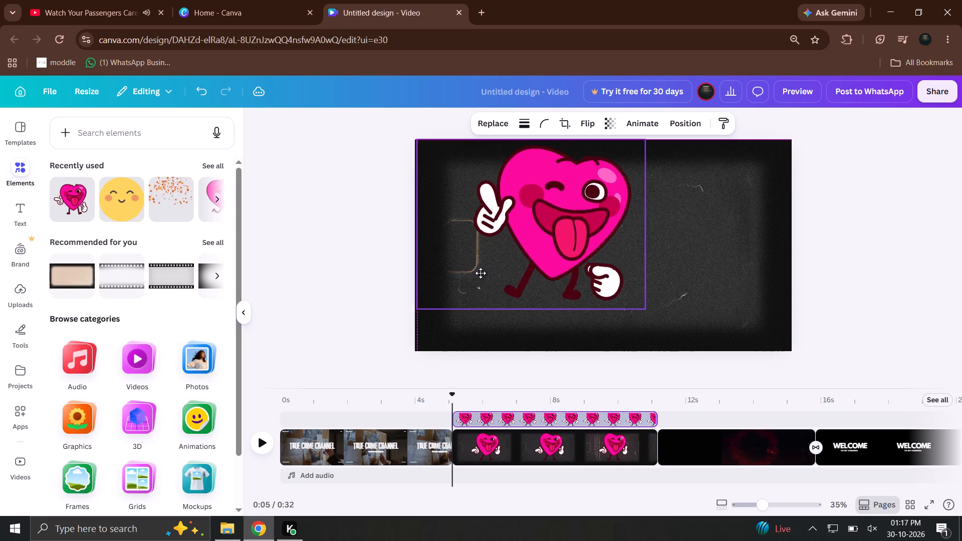
pyautogui.moveTo(480, 273); pyautogui.dragTo(476, 273)
pyautogui.moveTo(639, 309); pyautogui.dragTo(500, 222)
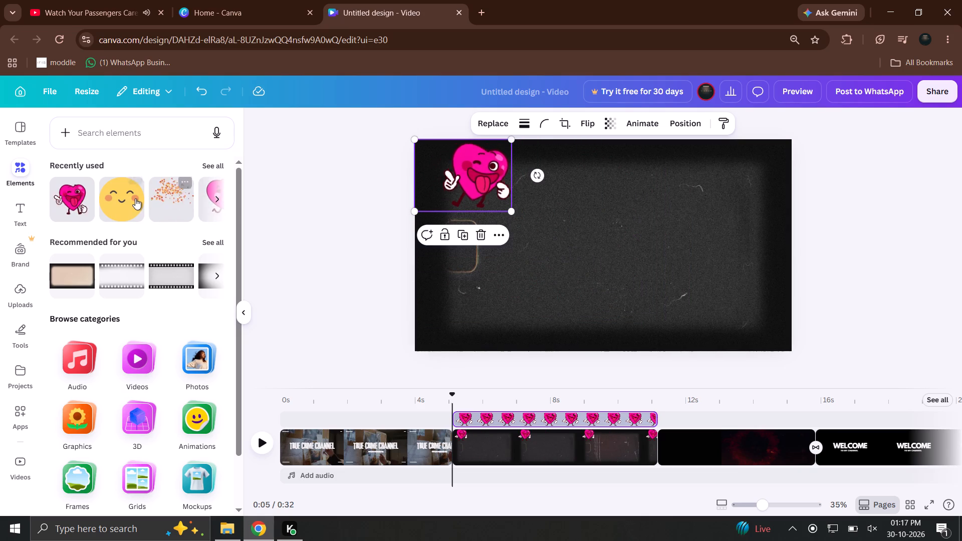
# Add the yellow smiley element to the page that holds the pink heart.
pyautogui.moveTo(135, 198); pyautogui.dragTo(493, 398)
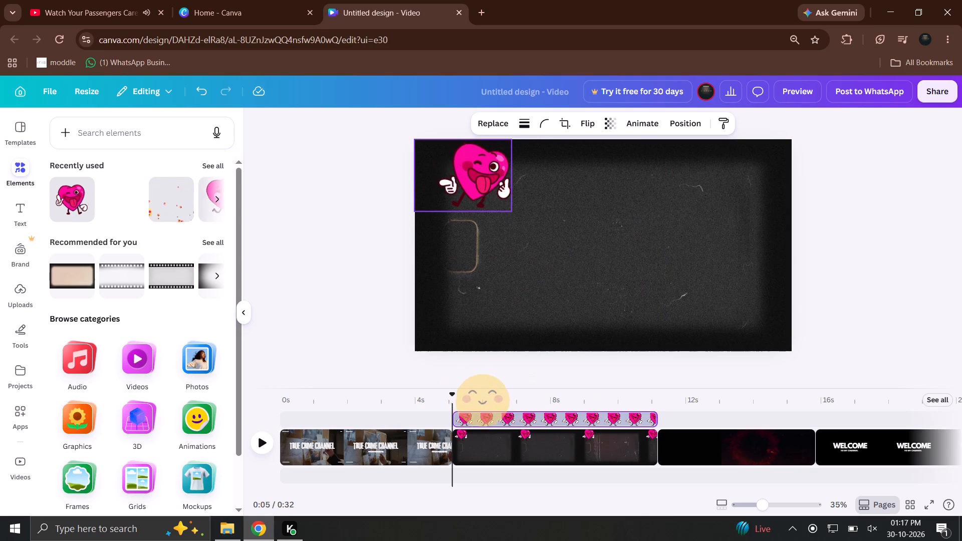
pyautogui.moveTo(493, 398); pyautogui.dragTo(498, 410)
pyautogui.scroll(5, 531, 437)
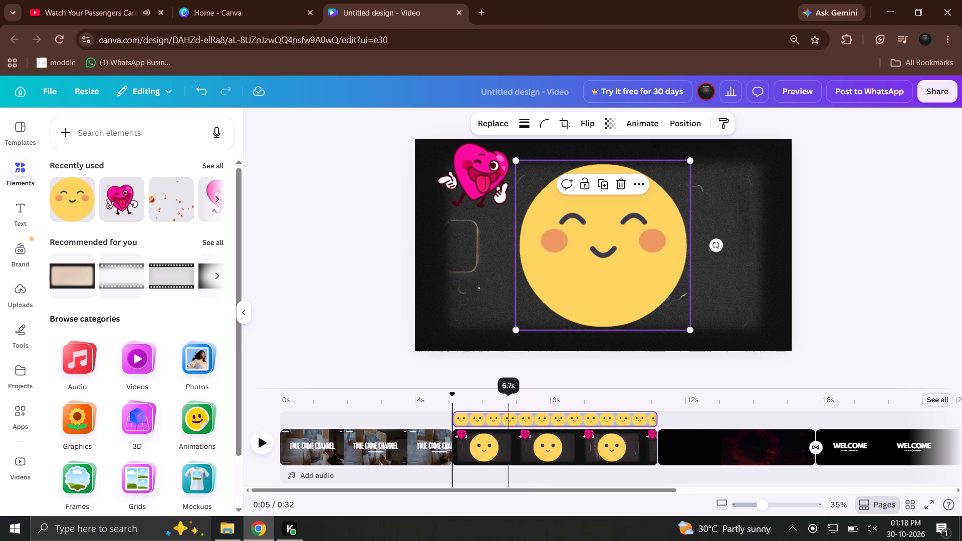
pyautogui.scroll(1, 476, 411)
pyautogui.scroll(-8, 413, 431)
pyautogui.click(930, 400)
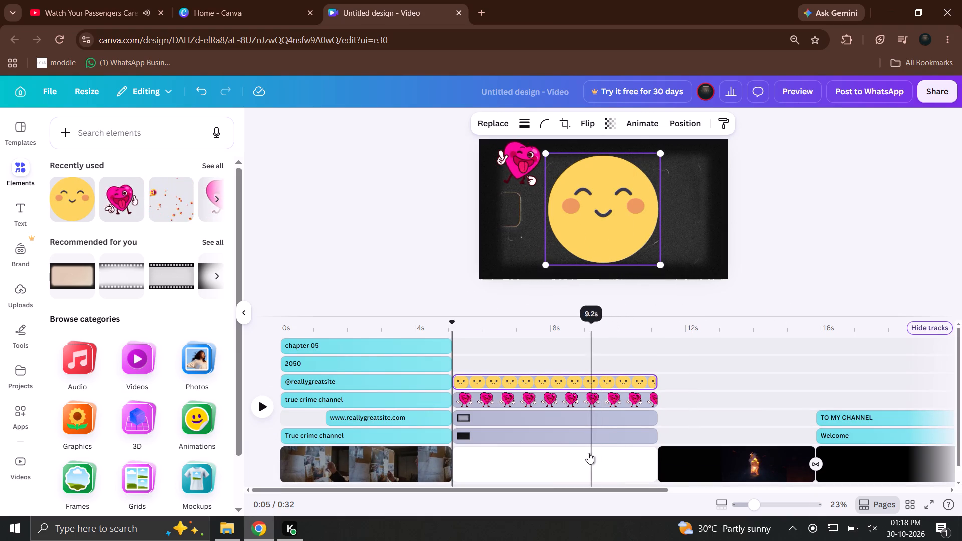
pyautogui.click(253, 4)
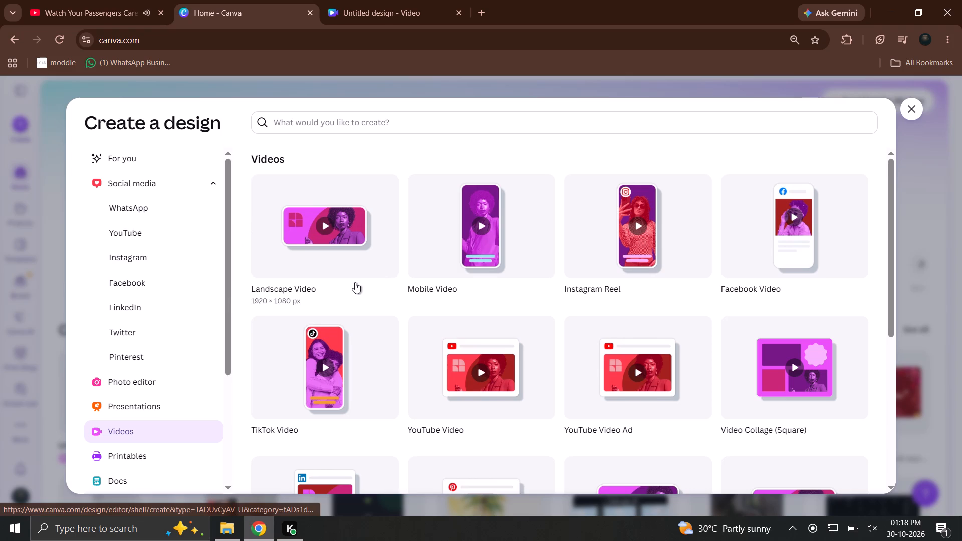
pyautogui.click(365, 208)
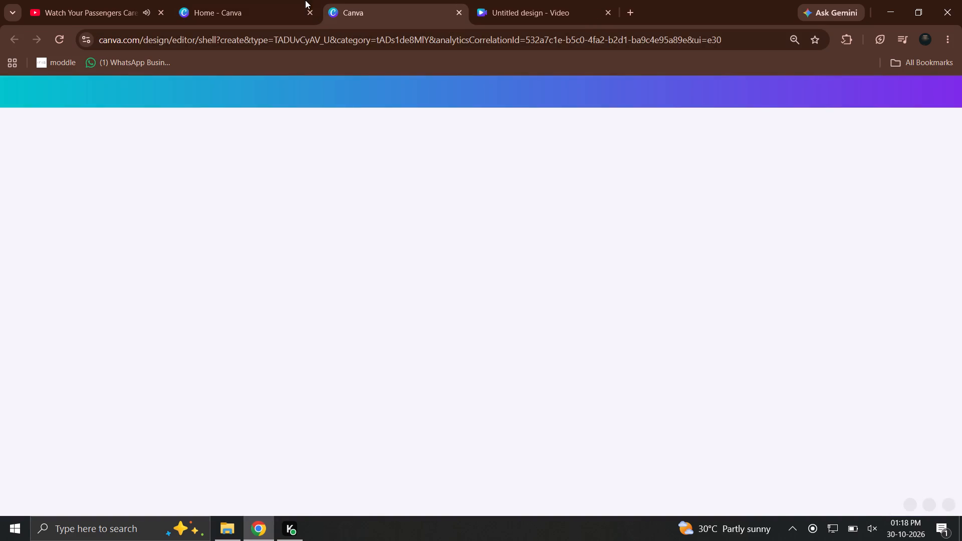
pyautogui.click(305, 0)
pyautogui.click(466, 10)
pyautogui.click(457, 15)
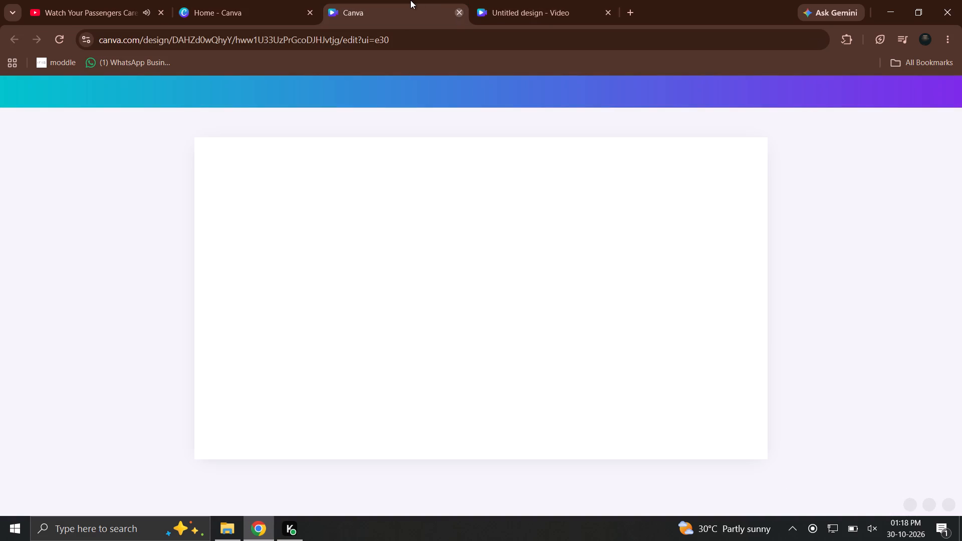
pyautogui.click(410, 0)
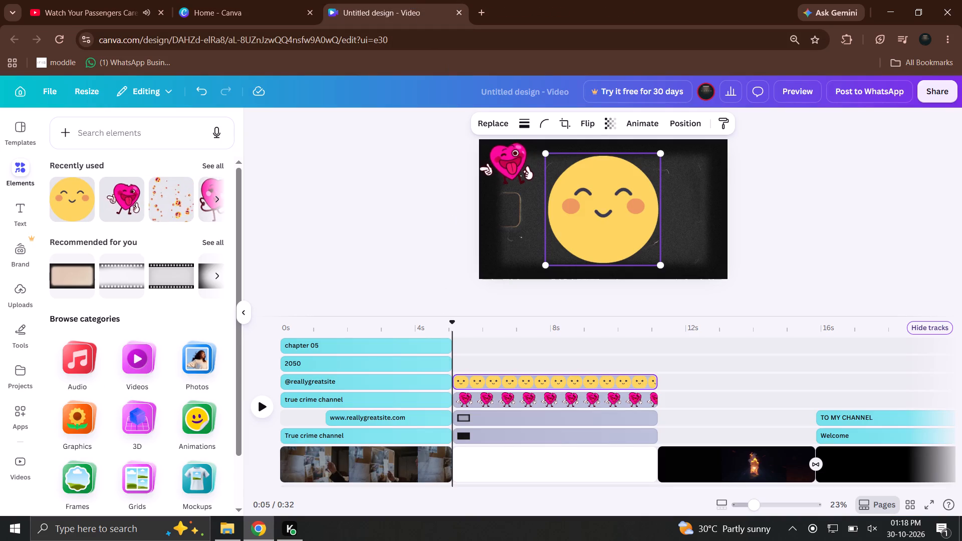
# Delete the "chapter 05" and "2050" text tracks from the opening page in the timeline.
pyautogui.moveTo(472, 344); pyautogui.dragTo(419, 356)
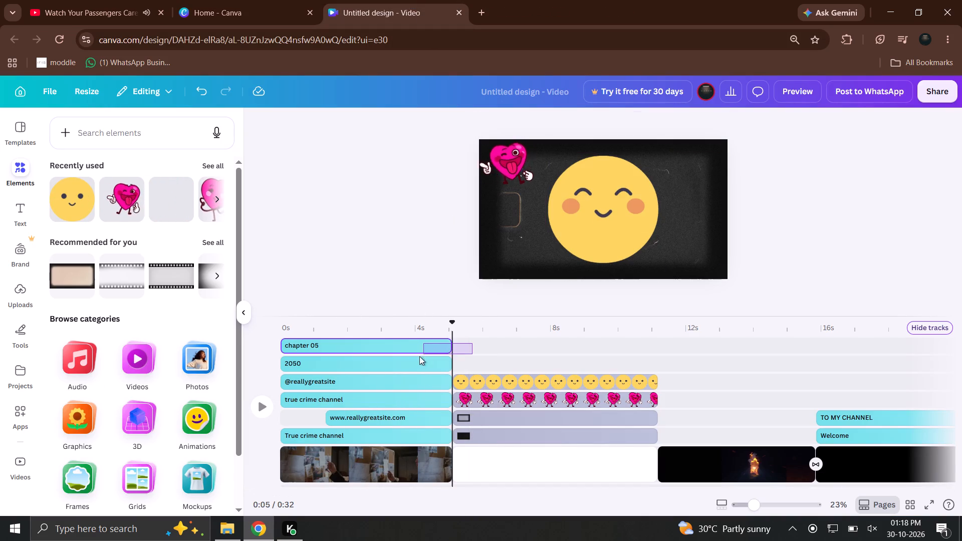
pyautogui.moveTo(419, 356); pyautogui.dragTo(417, 359)
pyautogui.click(709, 155)
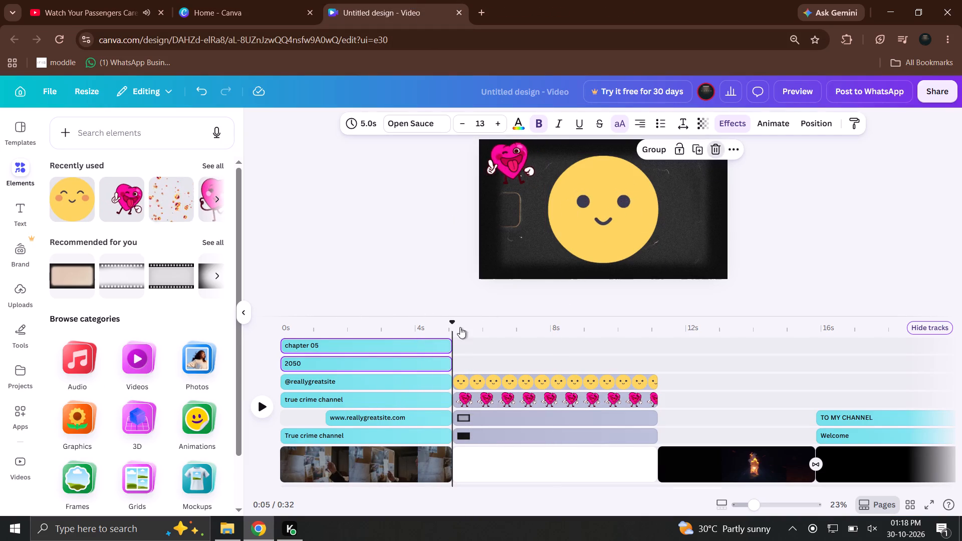
pyautogui.moveTo(313, 413); pyautogui.dragTo(343, 381)
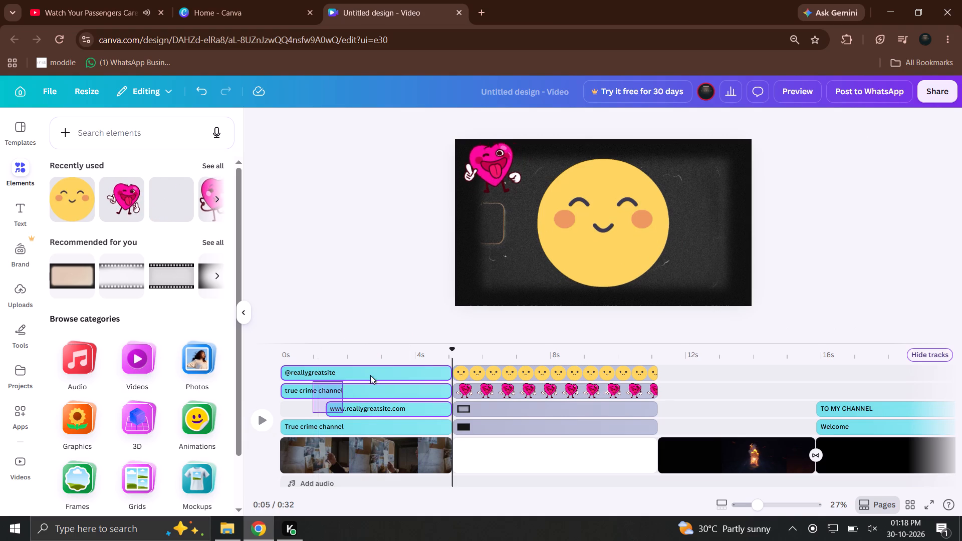
pyautogui.click(604, 176)
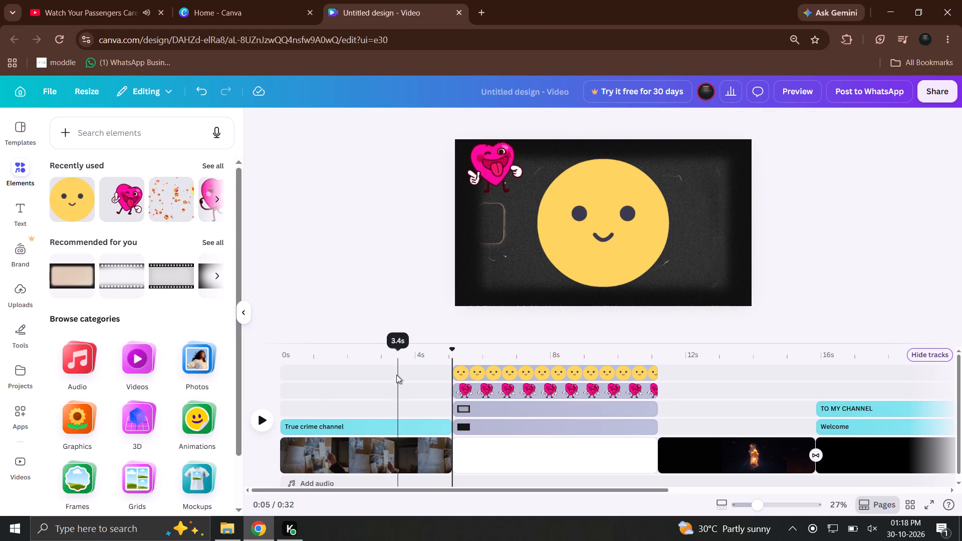
# Split the smiley, heart, film-frame and dark background tracks of the second page at about 6 s.
pyautogui.click(499, 356)
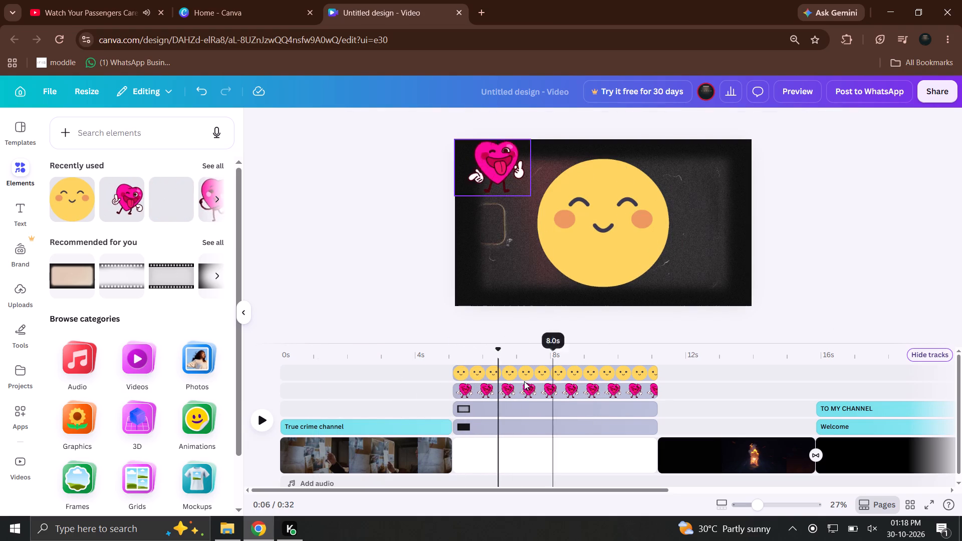
pyautogui.click(274, 0)
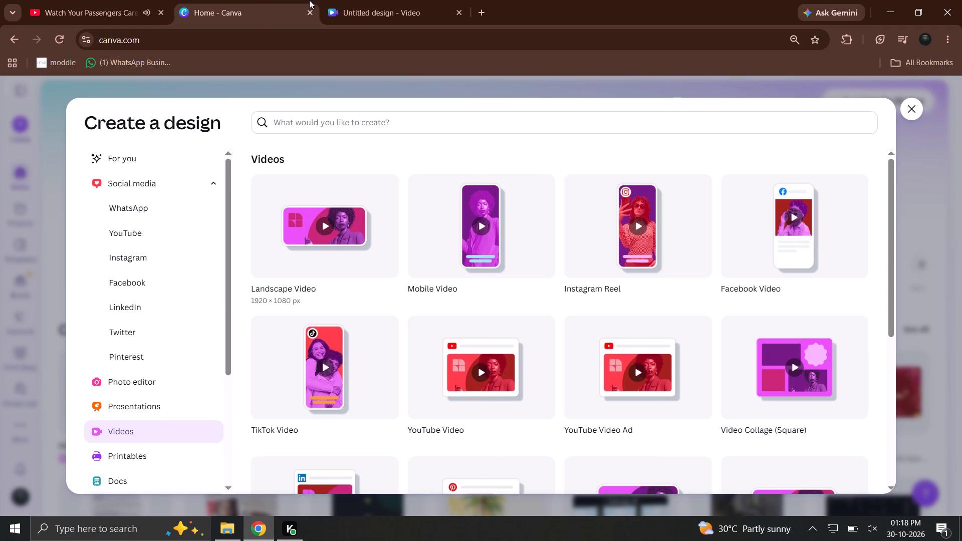
pyautogui.click(368, 0)
pyautogui.click(499, 357)
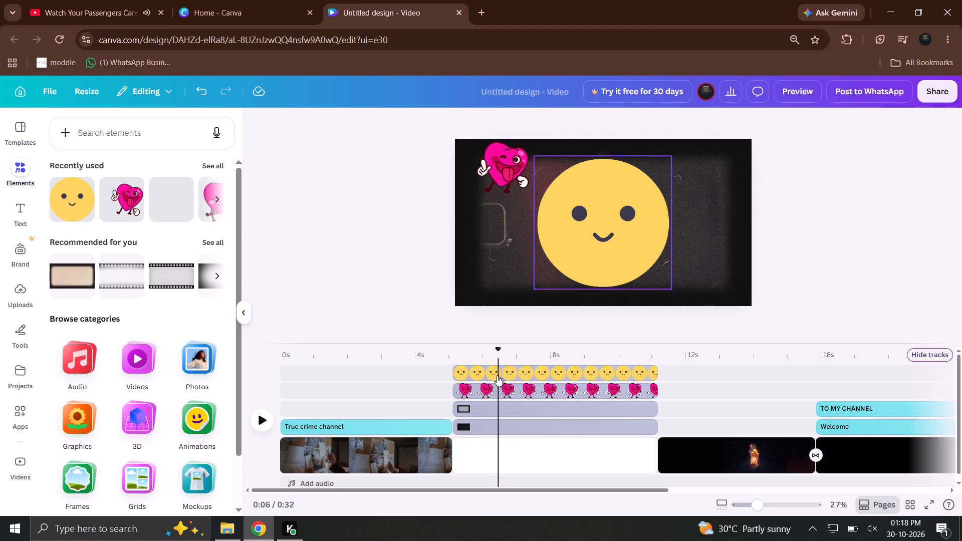
pyautogui.click(497, 375)
pyautogui.press('s')
pyautogui.click(488, 390)
pyautogui.press('s')
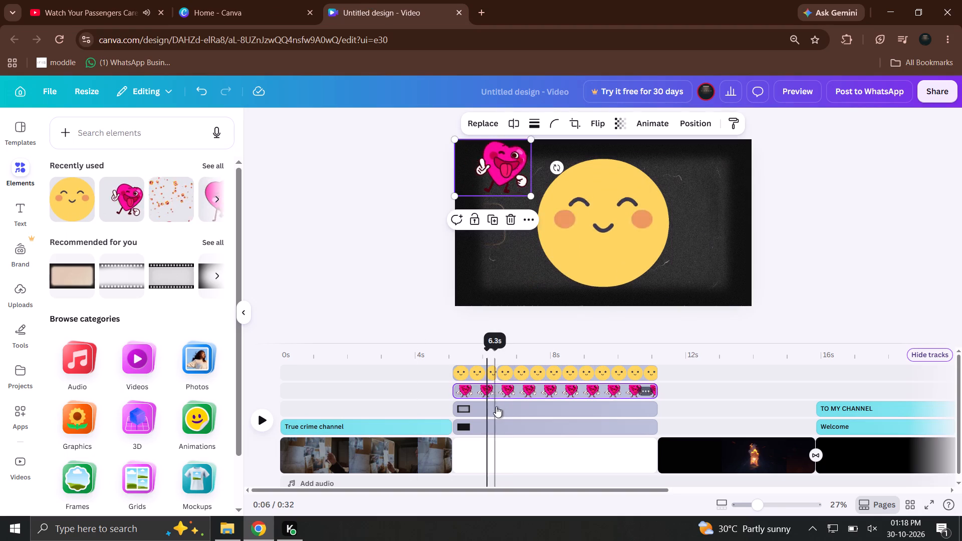
pyautogui.click(491, 403)
pyautogui.press('s')
pyautogui.click(488, 423)
pyautogui.press('s')
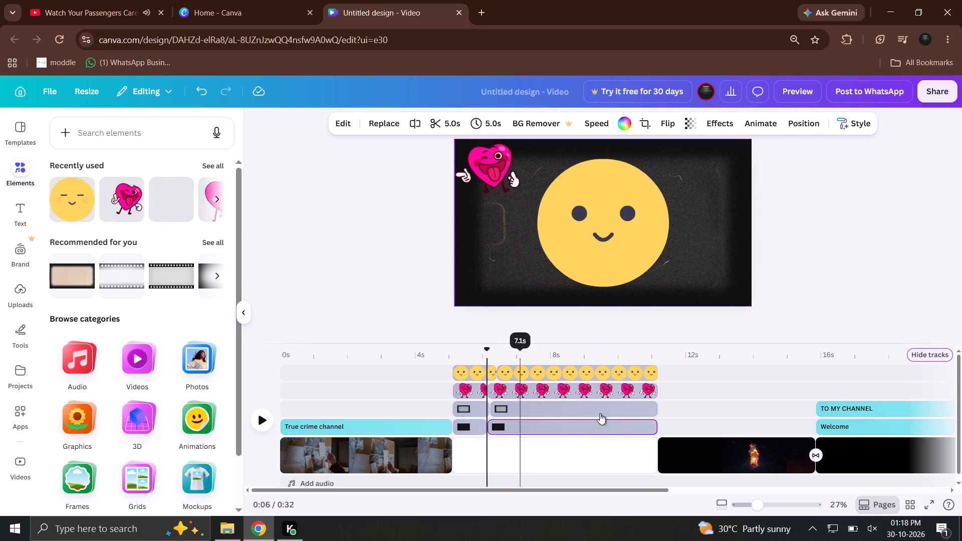
# Delete the portions of the smiley, heart, film-frame and dark background tracks that follow the splits.
pyautogui.moveTo(679, 374); pyautogui.dragTo(588, 425)
pyautogui.press('BackSpace')
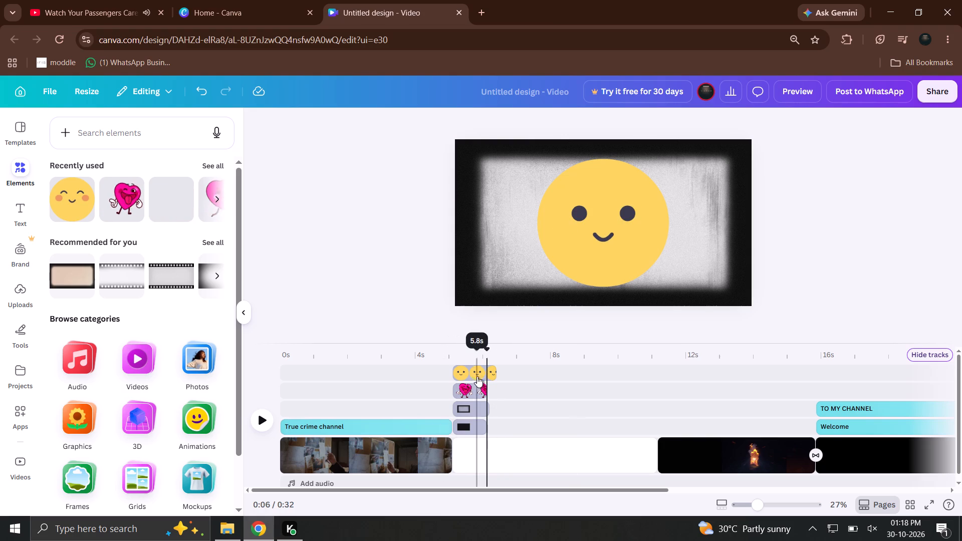
# Shrink the yellow smiley and place it in the page's upper-right corner, opposite the pink heart.
pyautogui.click(473, 362)
pyautogui.click(546, 264)
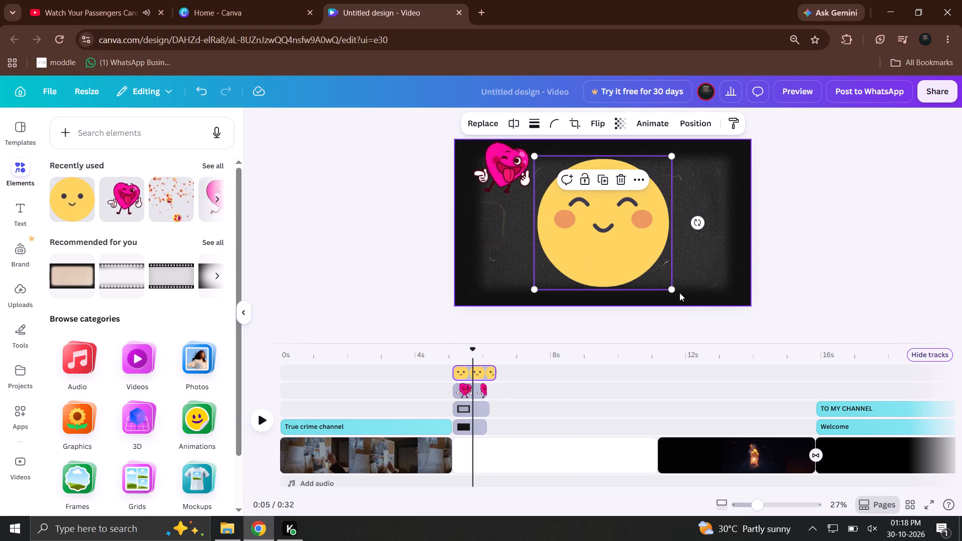
pyautogui.moveTo(672, 289); pyautogui.dragTo(570, 200)
pyautogui.moveTo(556, 178); pyautogui.dragTo(698, 162)
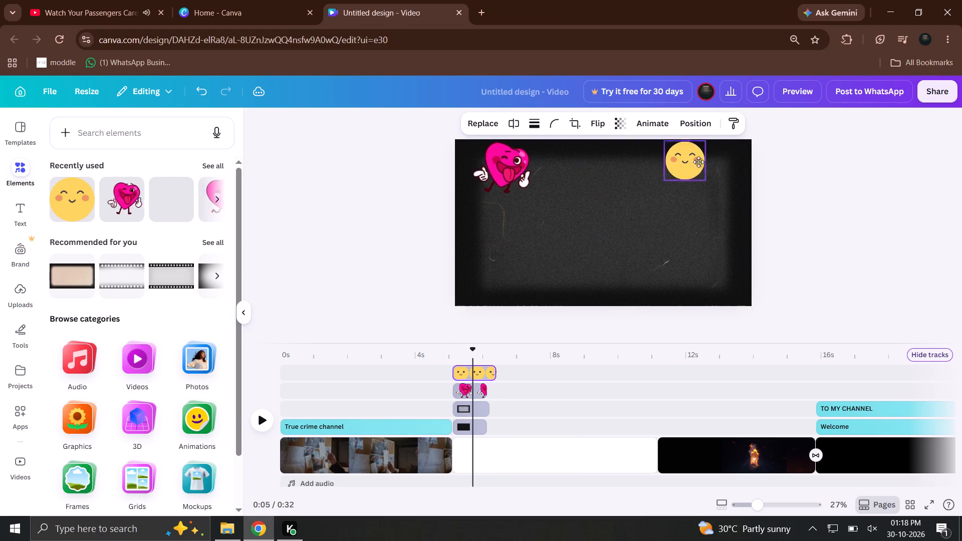
pyautogui.moveTo(698, 162); pyautogui.dragTo(732, 163)
pyautogui.doubleClick(495, 171)
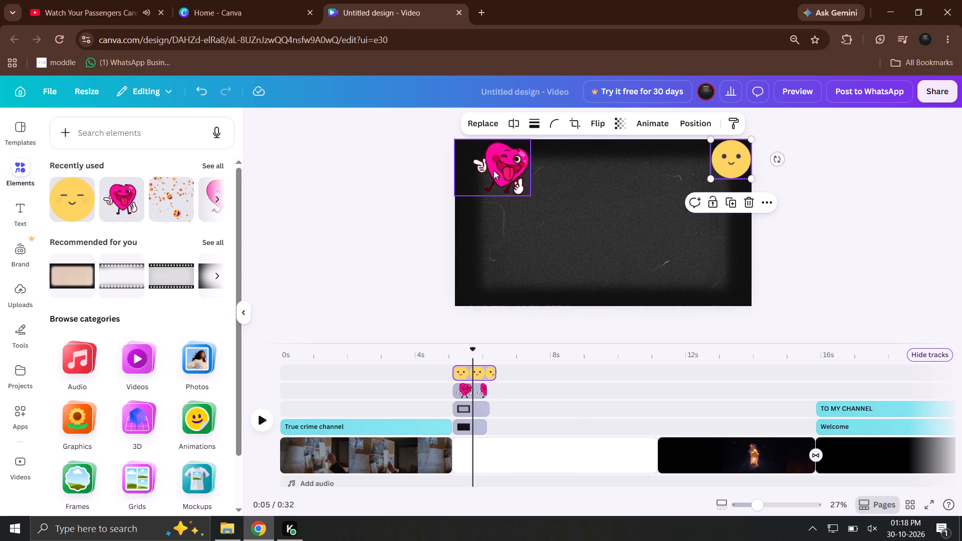
pyautogui.click(571, 212)
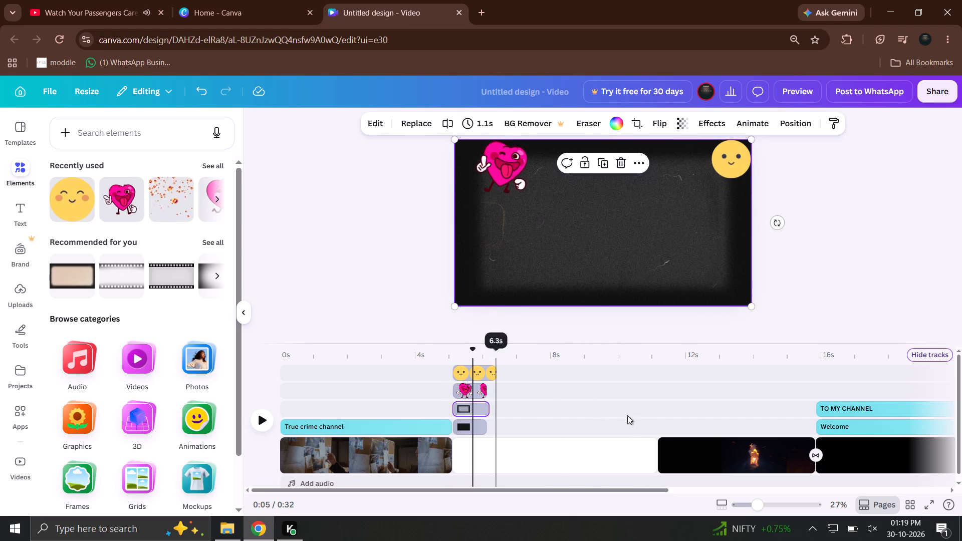
# Move the fire video clip ahead of the heart and smiley page, directly after the true crime opening clip.
pyautogui.moveTo(728, 455); pyautogui.dragTo(494, 459)
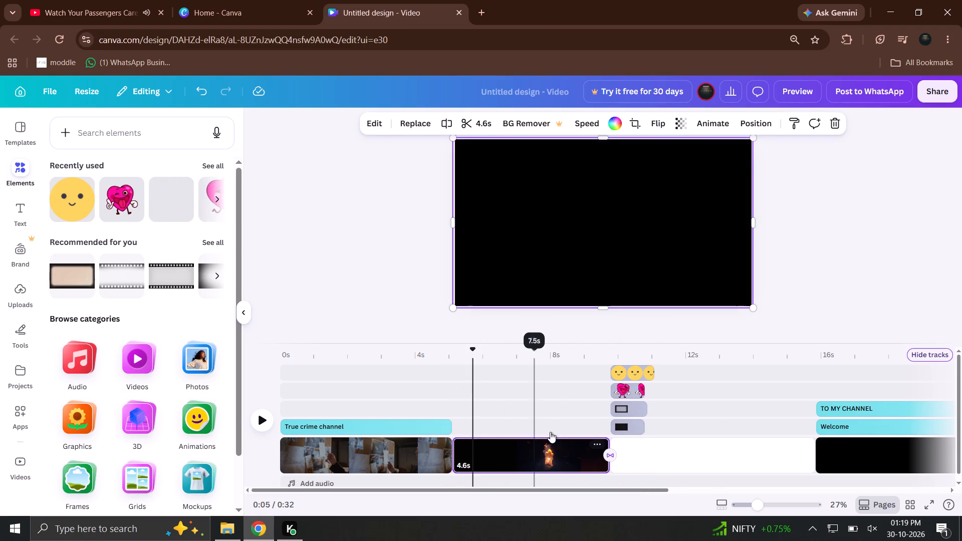
# Play the video from the fire clip through to the Cap'n Robby page to check the new order.
pyautogui.click(270, 425)
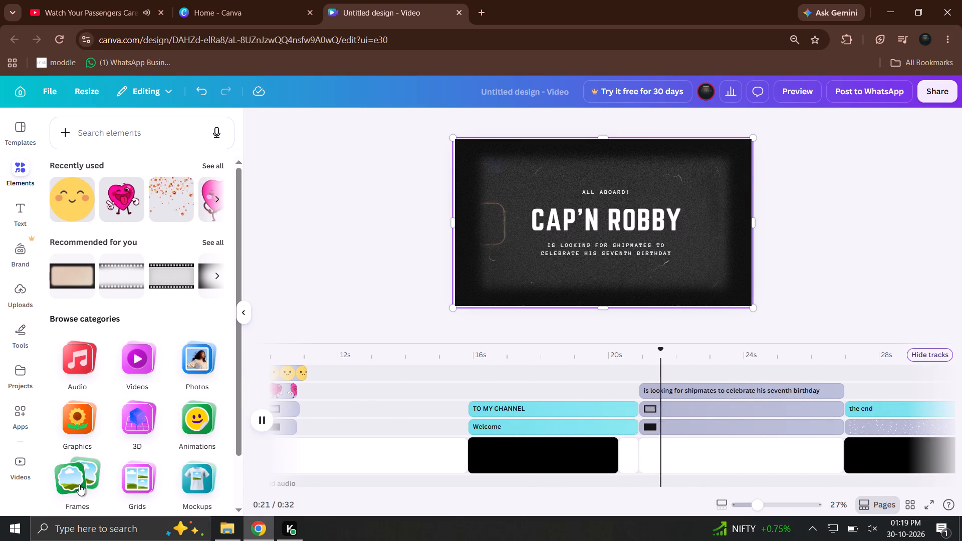
# At about 20.8 s, fill the blank scene after the black Welcome clip with the pale film-strip frame as its background.
pyautogui.click(638, 365)
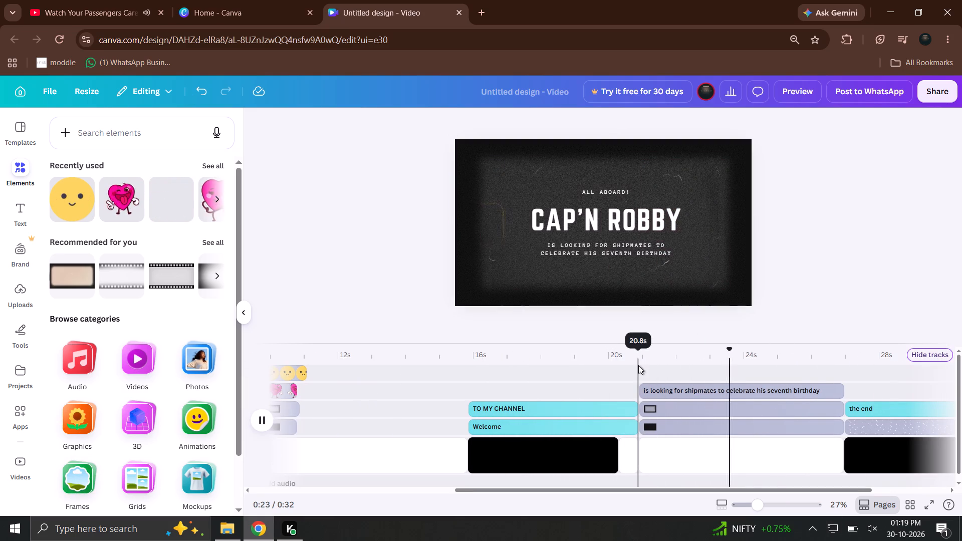
pyautogui.click(638, 361)
pyautogui.moveTo(122, 275); pyautogui.dragTo(523, 197)
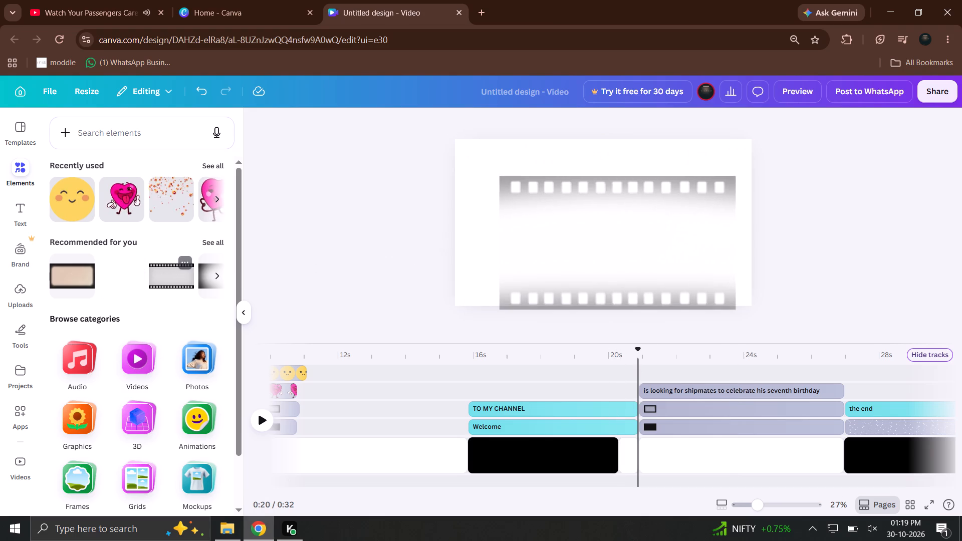
pyautogui.moveTo(523, 197); pyautogui.dragTo(458, 180)
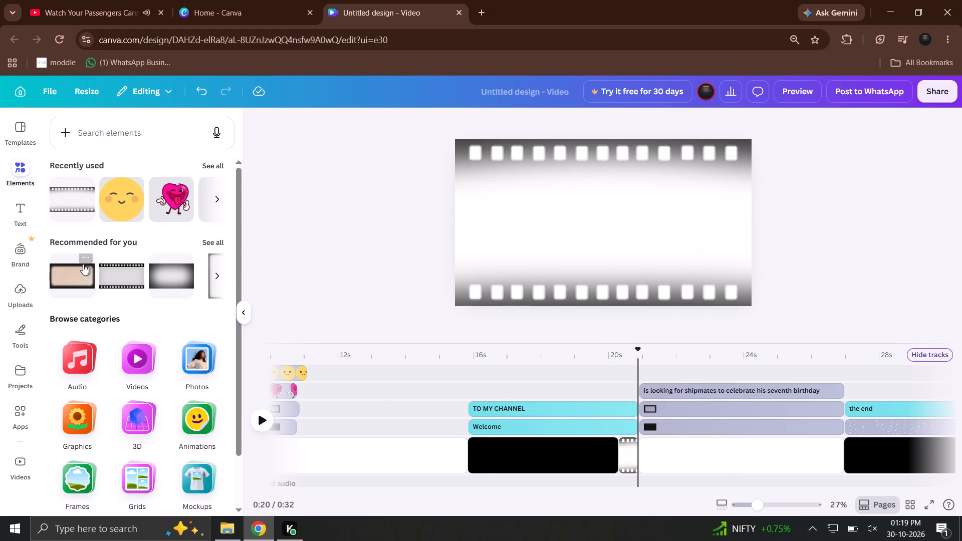
# Add the beige vintage film frame element near the centre of the canvas, over the film-strip background.
pyautogui.moveTo(83, 270); pyautogui.dragTo(527, 181)
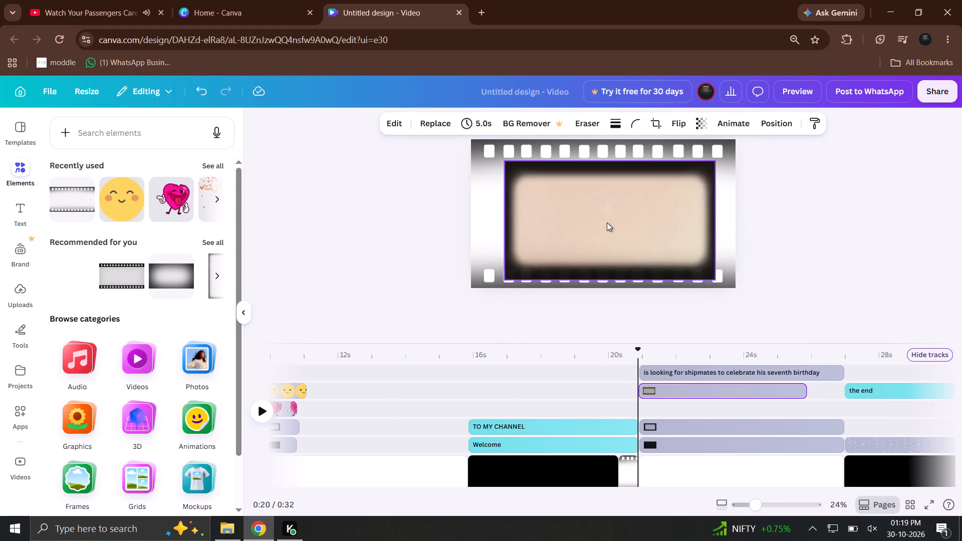
pyautogui.moveTo(607, 223); pyautogui.dragTo(598, 218)
# Play the video from about 14 s through the Welcome page, and again from about 7 s through the heart and smiley page.
pyautogui.moveTo(533, 334); pyautogui.dragTo(426, 342)
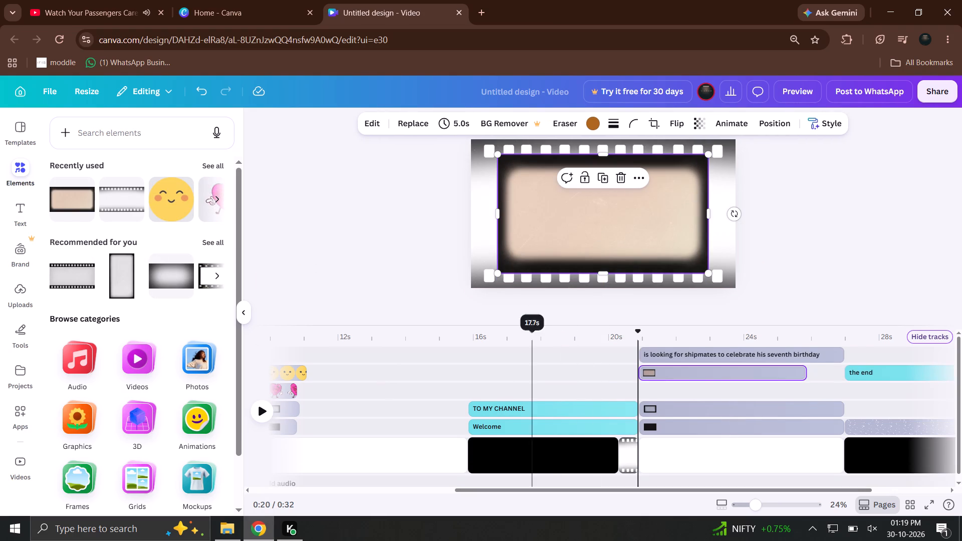
pyautogui.moveTo(426, 342); pyautogui.dragTo(410, 345)
pyautogui.click(271, 411)
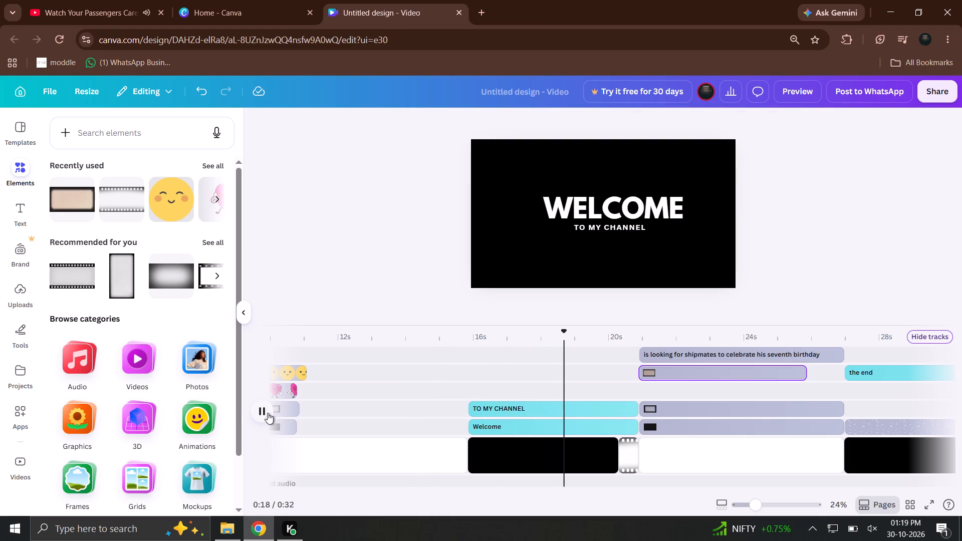
pyautogui.click(268, 413)
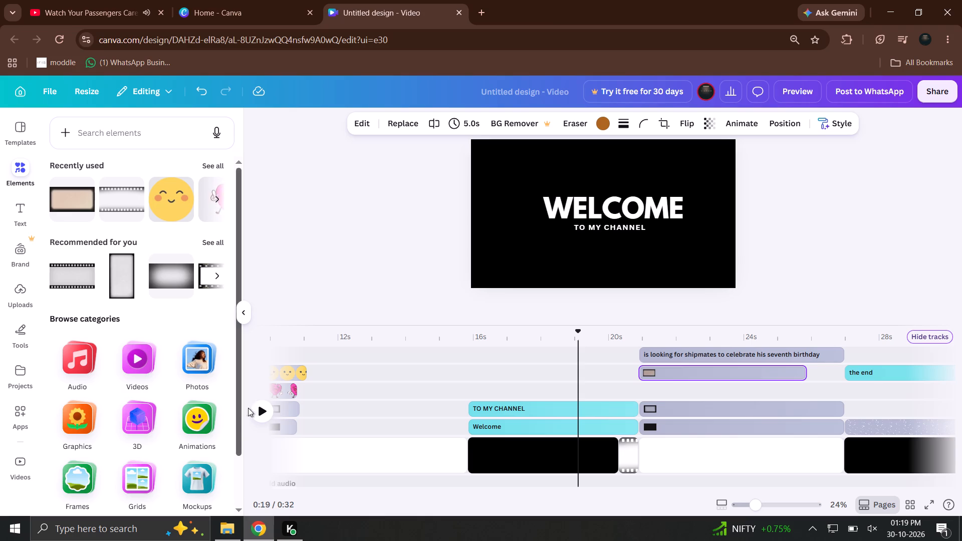
pyautogui.click(278, 344)
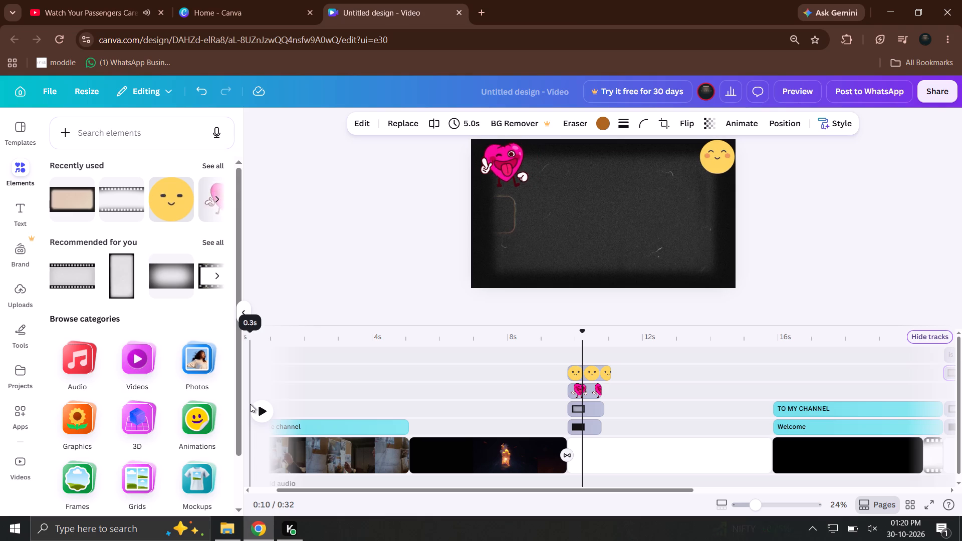
pyautogui.moveTo(543, 332); pyautogui.dragTo(491, 344)
pyautogui.click(270, 403)
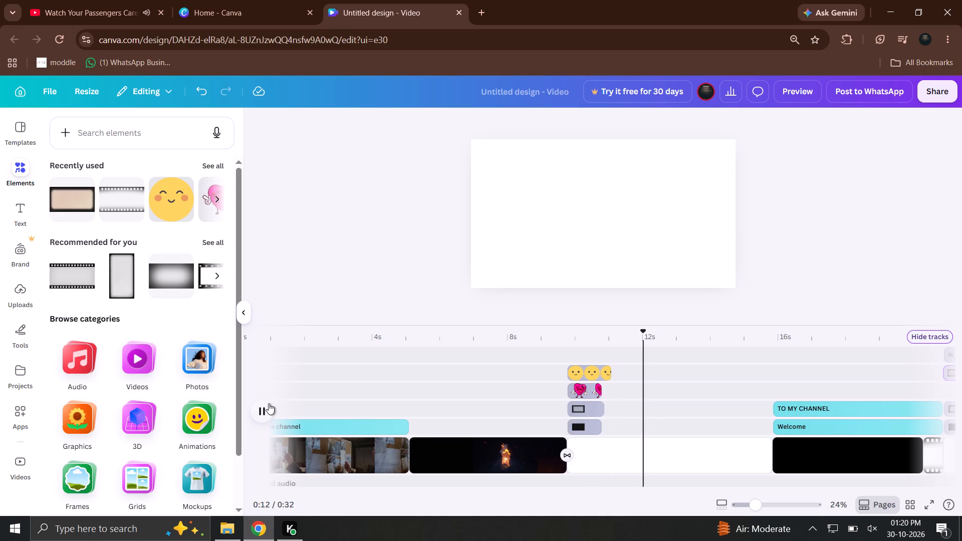
# Play on through the blank scene at about 12–14 s, and review the whole video from its beginning to the end page.
pyautogui.click(268, 405)
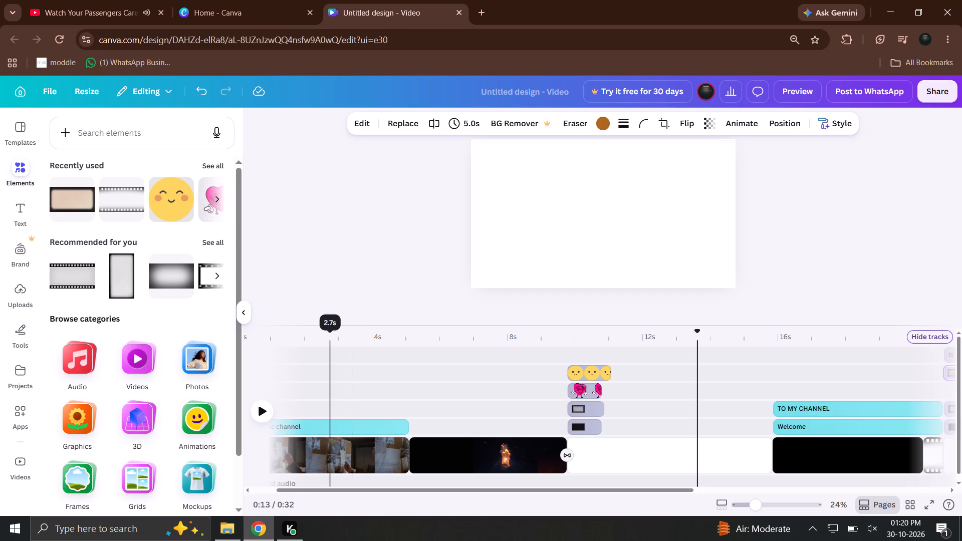
pyautogui.click(264, 410)
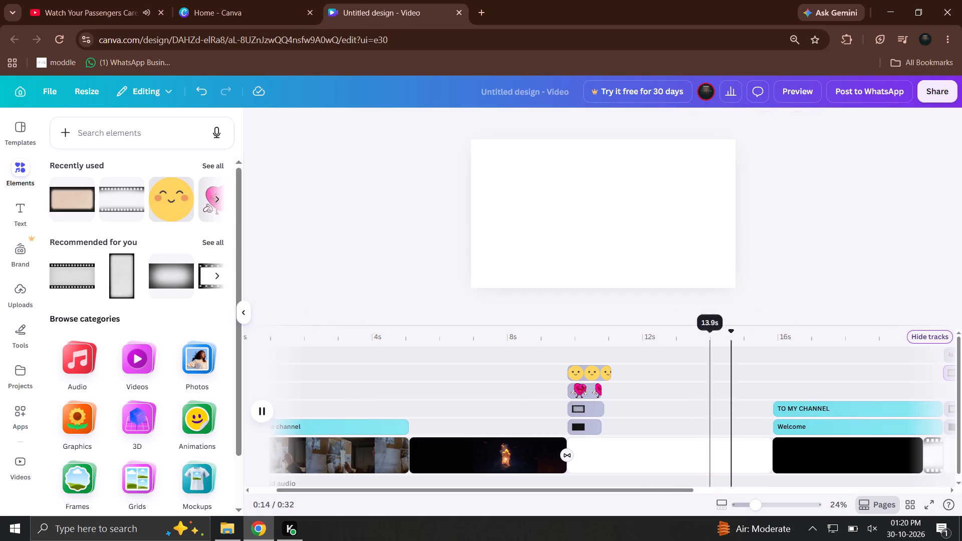
pyautogui.moveTo(599, 332); pyautogui.dragTo(256, 378)
pyautogui.click(258, 395)
pyautogui.click(258, 406)
pyautogui.click(258, 406)
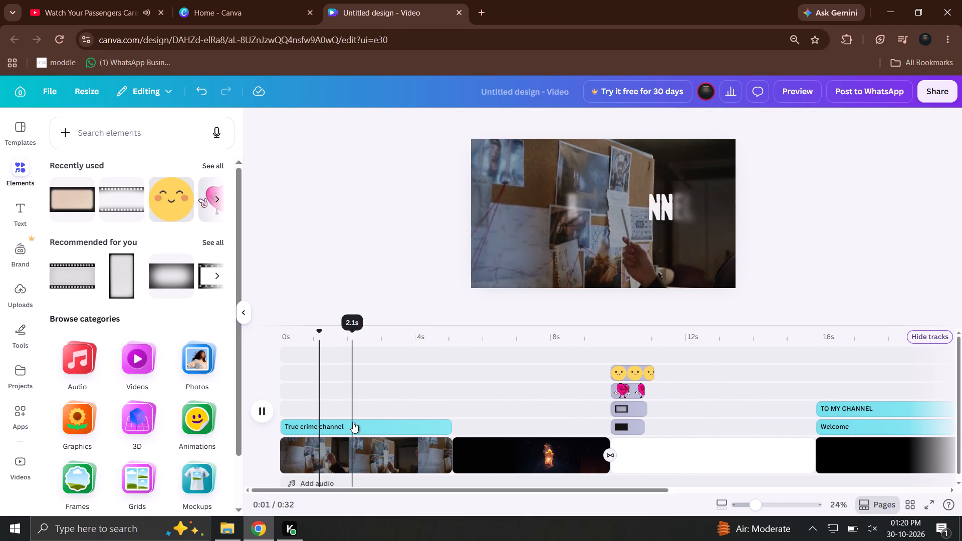
pyautogui.click(353, 422)
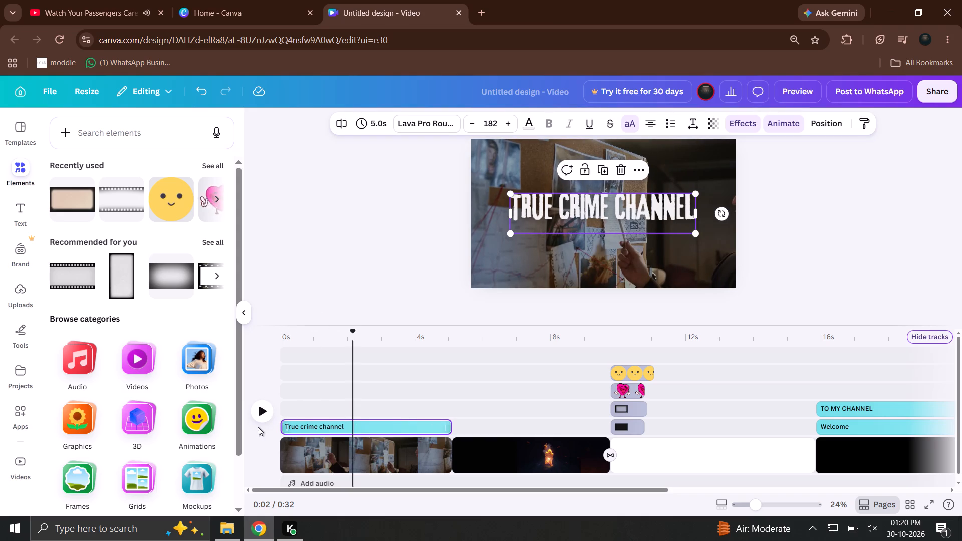
pyautogui.click(261, 408)
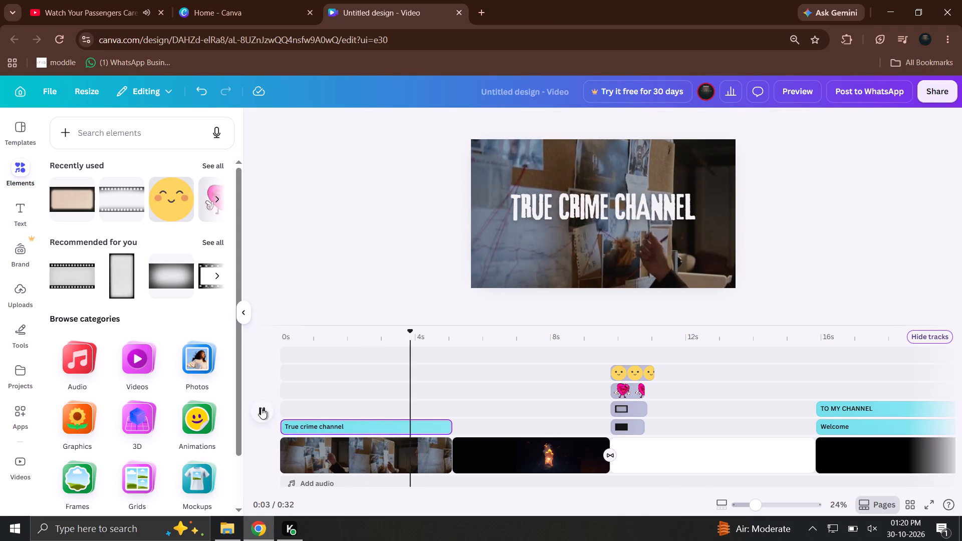
pyautogui.click(261, 408)
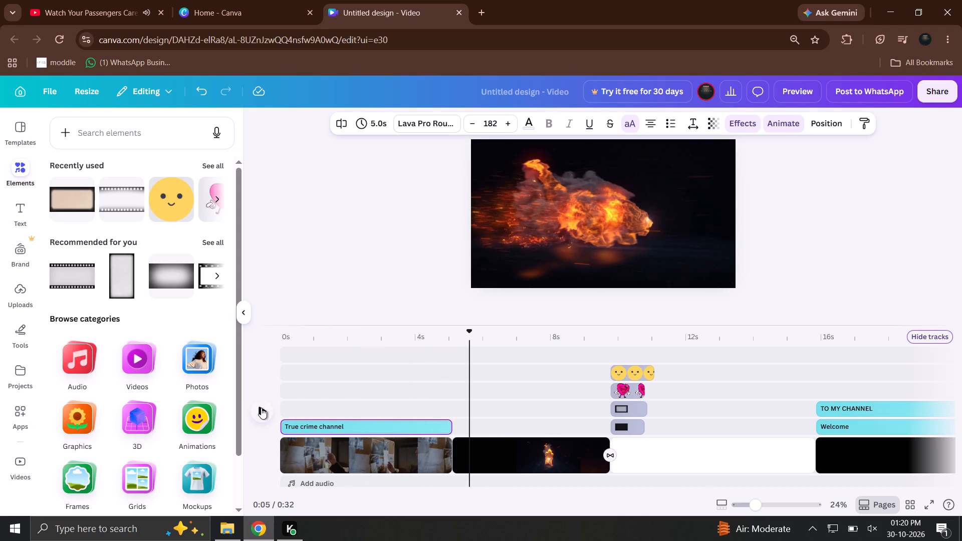
pyautogui.click(261, 408)
pyautogui.click(261, 408)
pyautogui.click(261, 408)
pyautogui.click(261, 408)
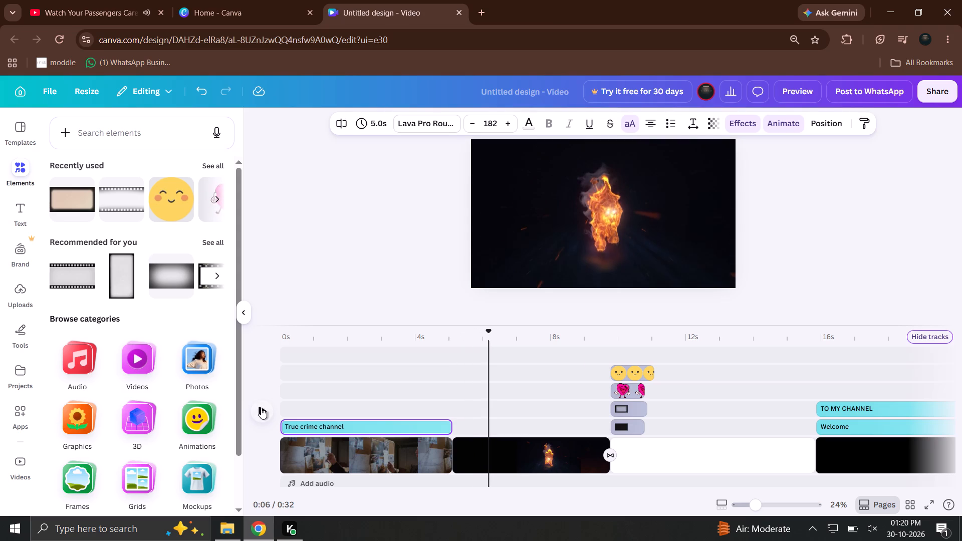
pyautogui.click(261, 408)
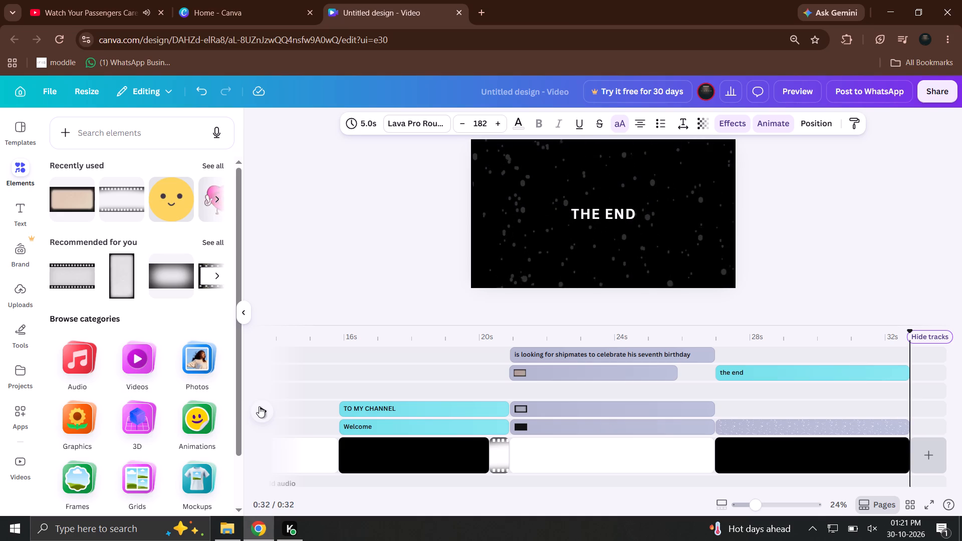
# Move the Cap'n Robby text group's clip about 1.5 s earlier on the timeline, starting at about 19.4 s.
pyautogui.click(560, 351)
pyautogui.click(550, 343)
pyautogui.moveTo(544, 356); pyautogui.dragTo(512, 360)
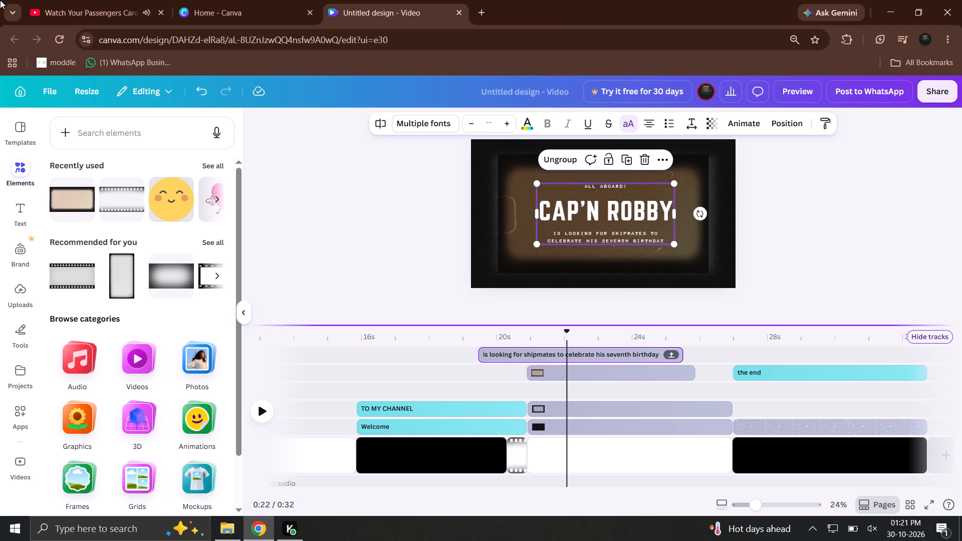
# Play the video from about 21.8 s to check the Cap'n Robby text's new timing.
pyautogui.click(392, 349)
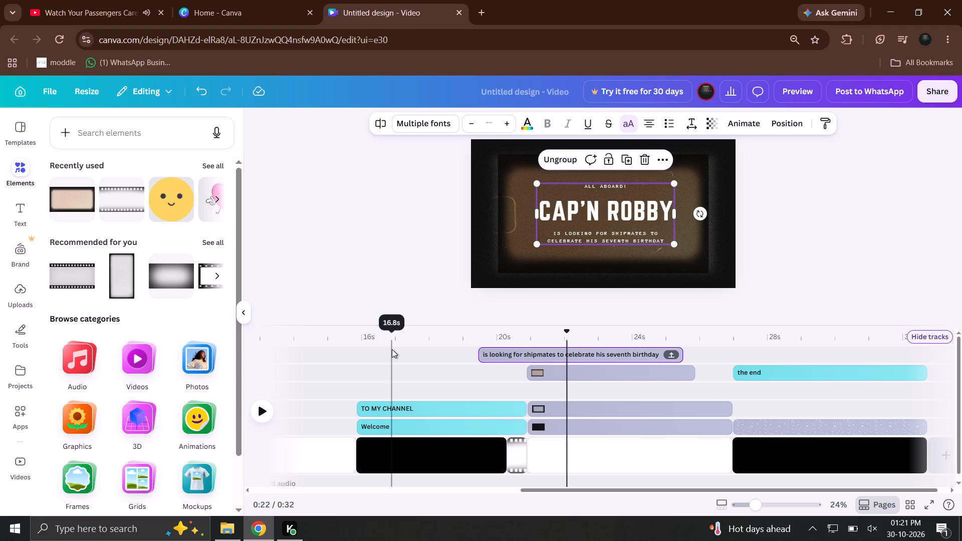
pyautogui.moveTo(397, 342); pyautogui.dragTo(557, 340)
pyautogui.click(262, 403)
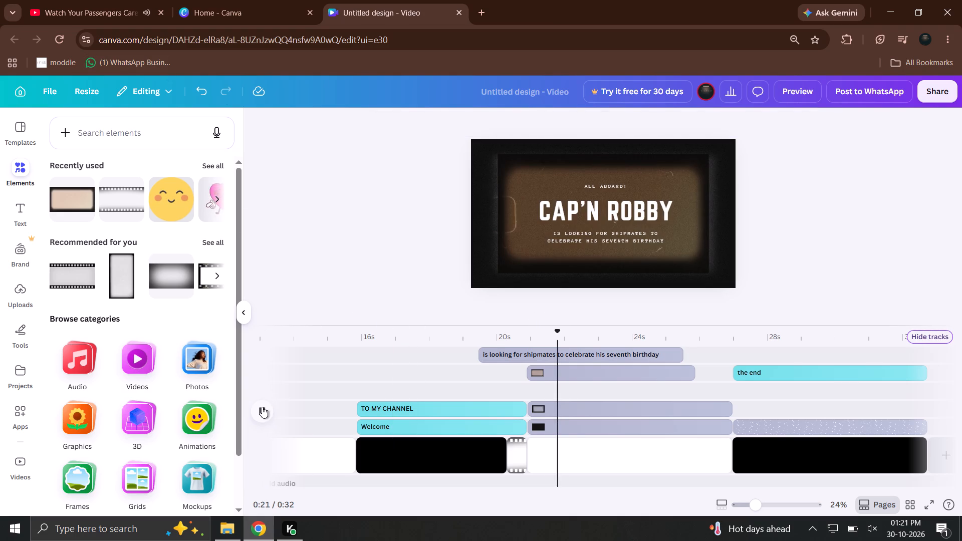
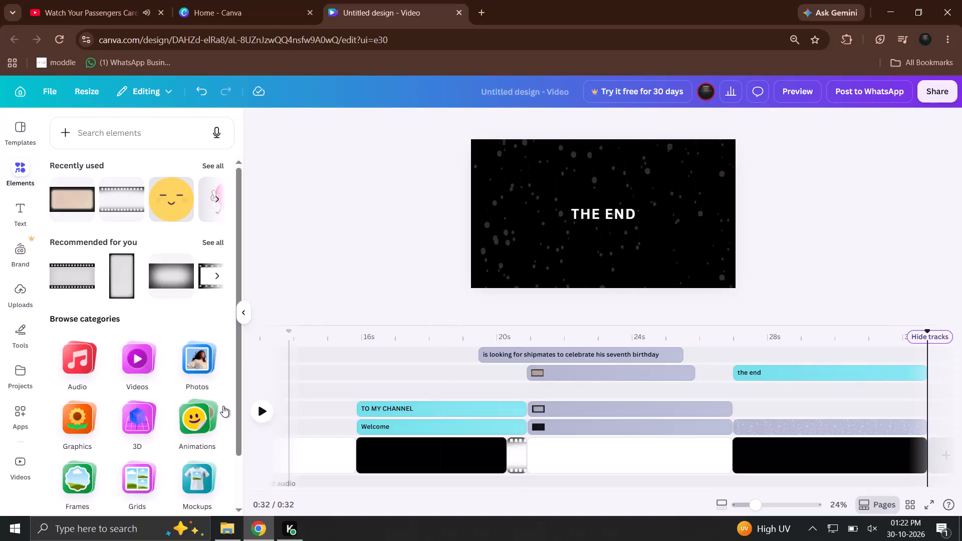
# Play the video from its beginning.
pyautogui.click(255, 418)
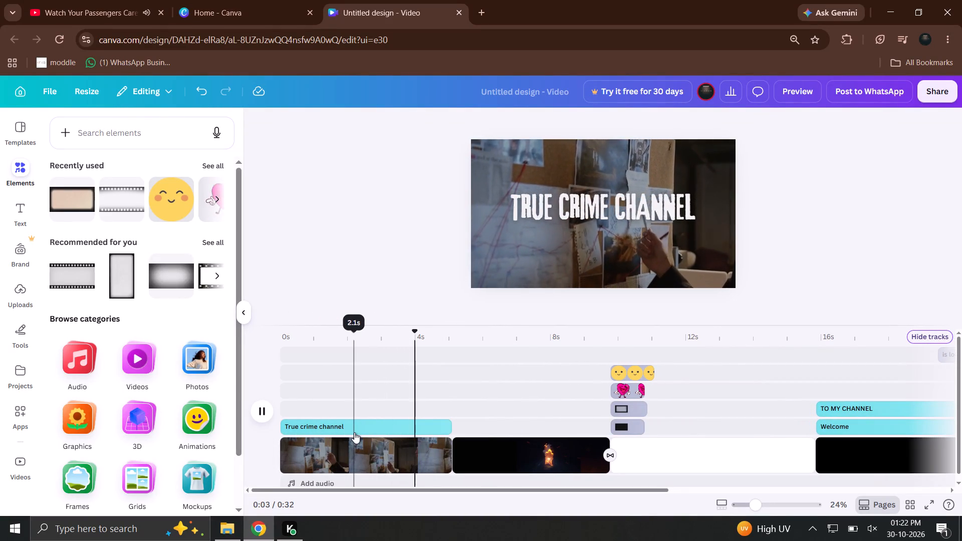
pyautogui.click(293, 346)
pyautogui.click(292, 341)
pyautogui.click(273, 408)
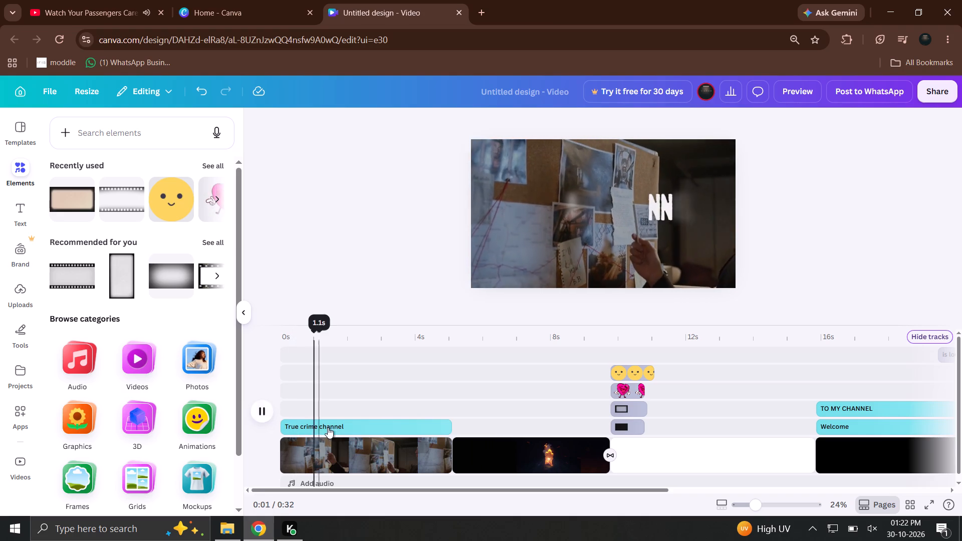
# Shorten the True crime channel text's clip on the opening page to 2.1 s.
pyautogui.click(331, 427)
pyautogui.moveTo(451, 430); pyautogui.dragTo(352, 430)
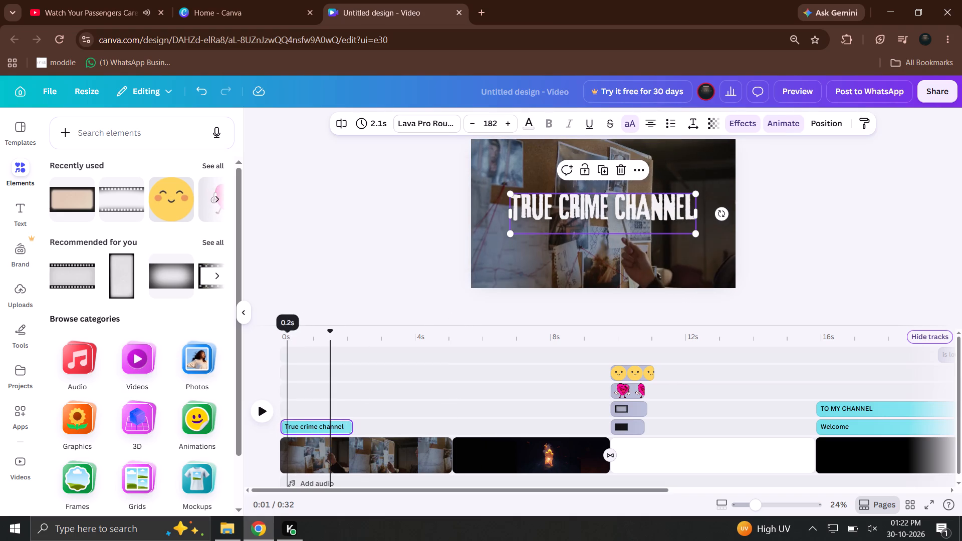
# Play the opening page from about 0.2 s to check the shortened title's timing.
pyautogui.click(286, 339)
pyautogui.click(265, 406)
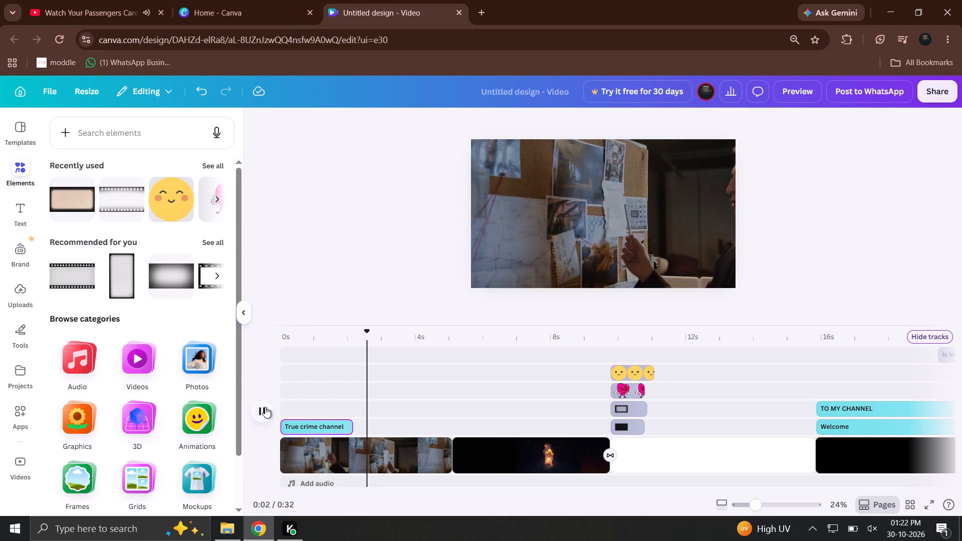
# Add the tall dark-edged frame graphic near the centre of the opening page at about 3.5 s, and trim its clip to 1.5 s.
pyautogui.moveTo(120, 281); pyautogui.dragTo(580, 189)
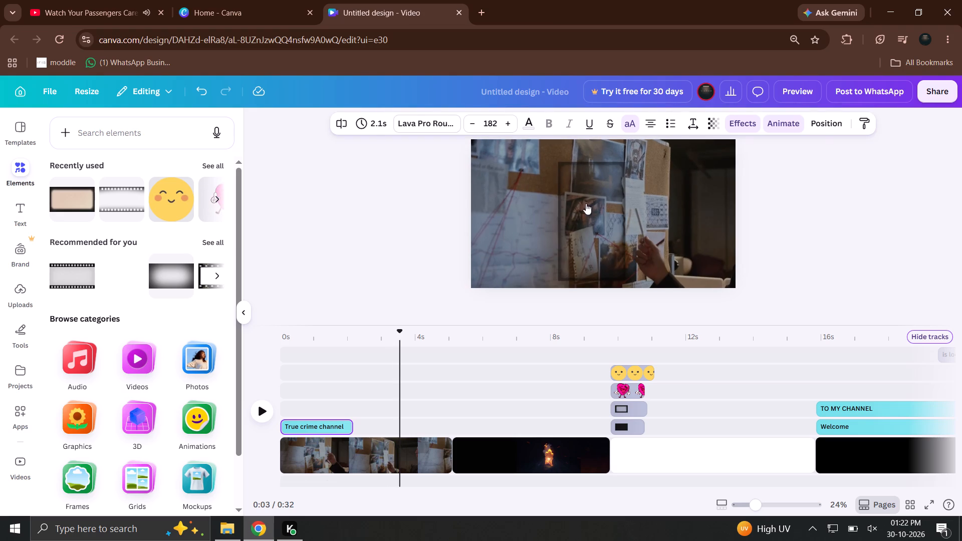
pyautogui.moveTo(595, 215); pyautogui.dragTo(602, 199)
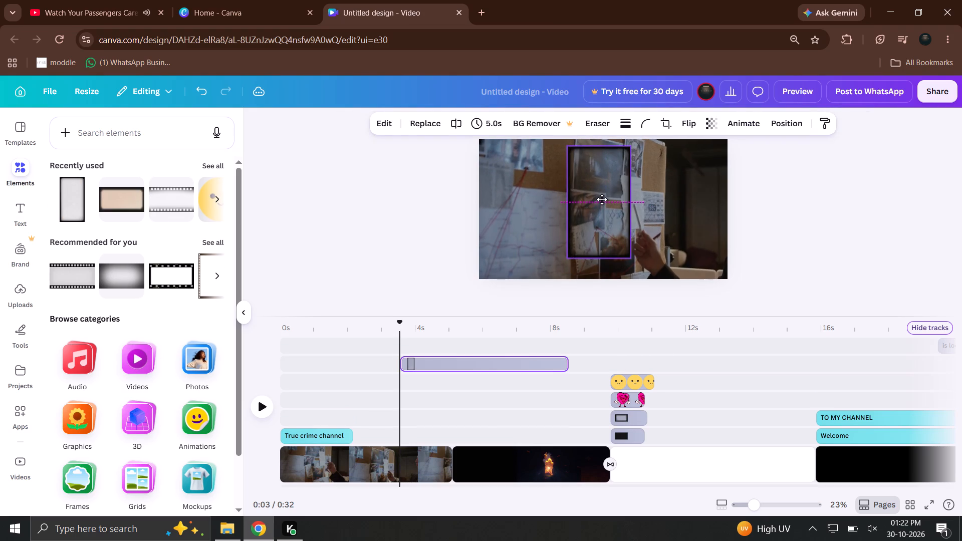
pyautogui.moveTo(602, 199); pyautogui.dragTo(611, 200)
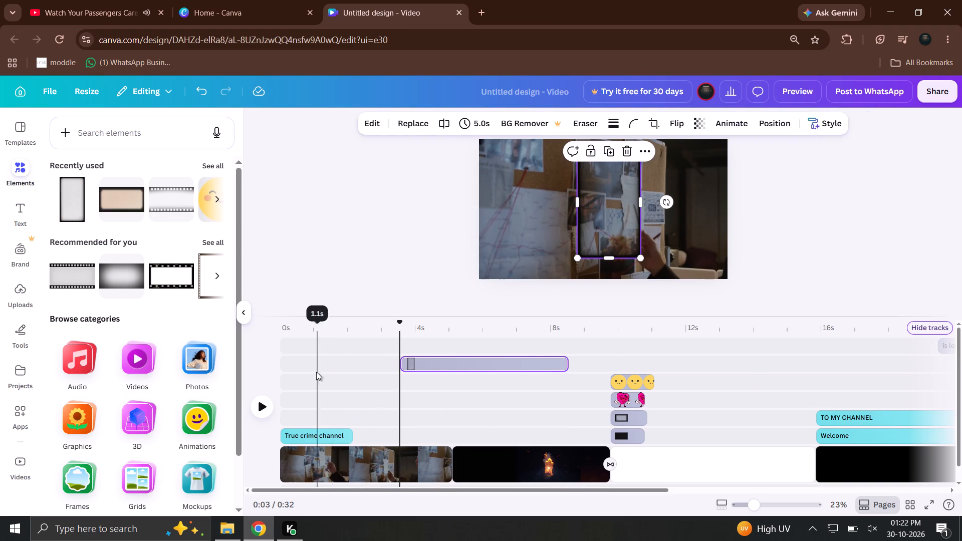
pyautogui.moveTo(567, 363); pyautogui.dragTo(470, 366)
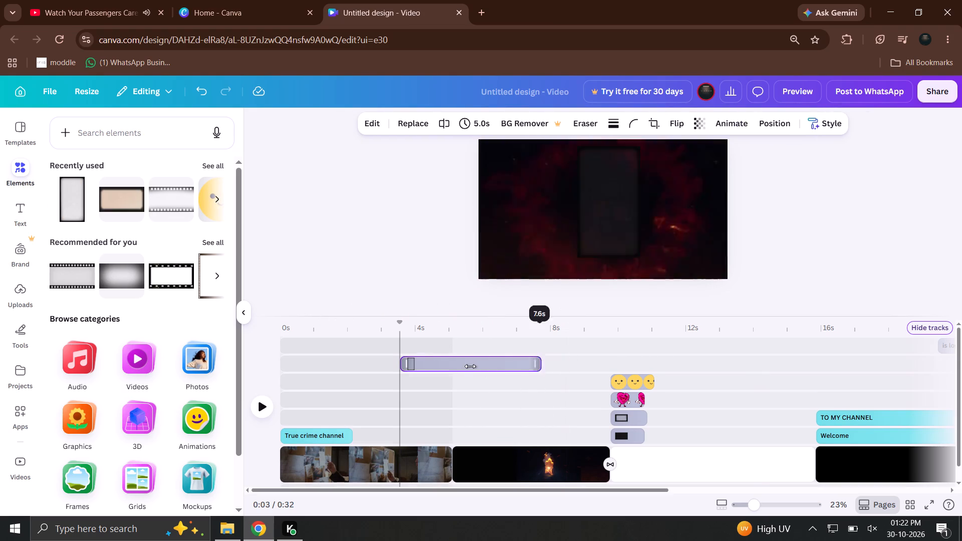
pyautogui.moveTo(470, 366); pyautogui.dragTo(446, 371)
# Play the video from near its start to check the title and the added frame graphic.
pyautogui.moveTo(344, 334); pyautogui.dragTo(343, 333)
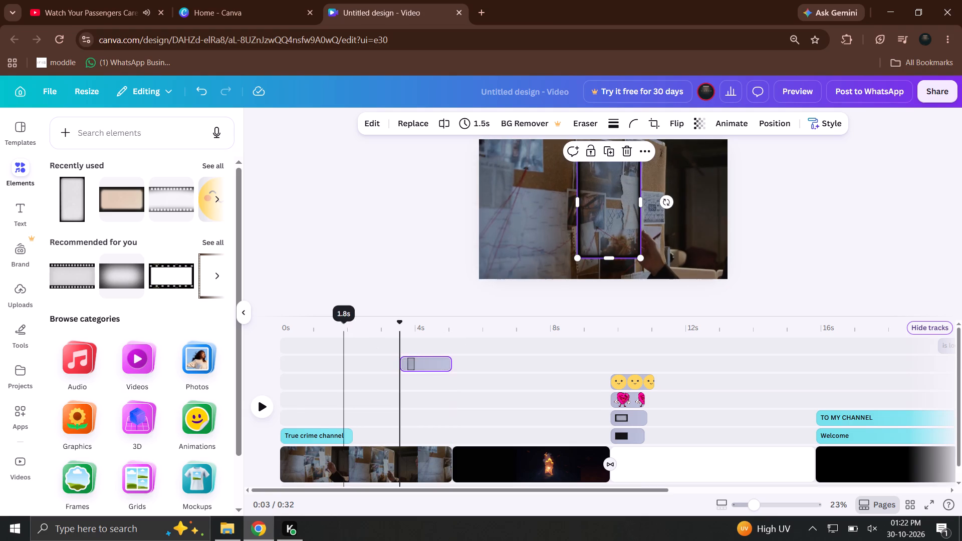
pyautogui.moveTo(343, 333); pyautogui.dragTo(288, 331)
pyautogui.click(269, 398)
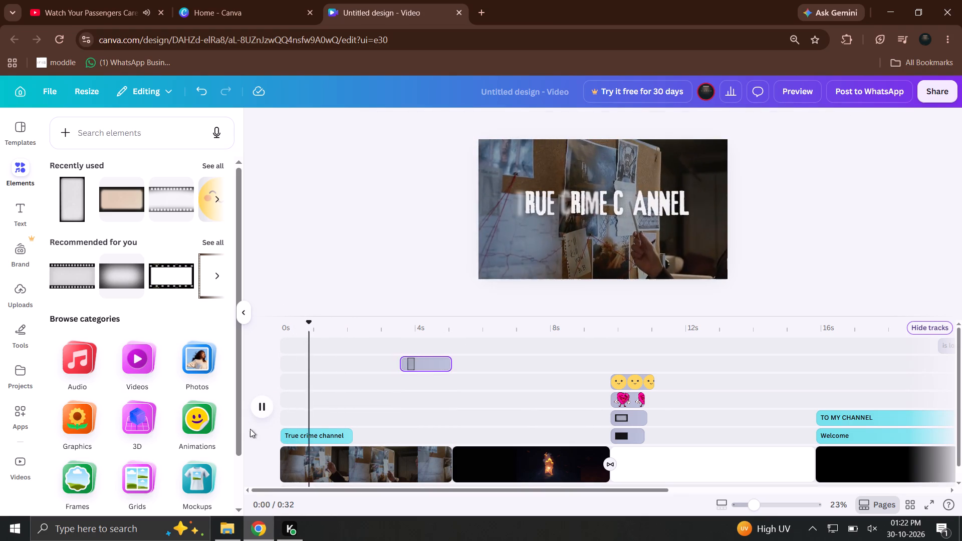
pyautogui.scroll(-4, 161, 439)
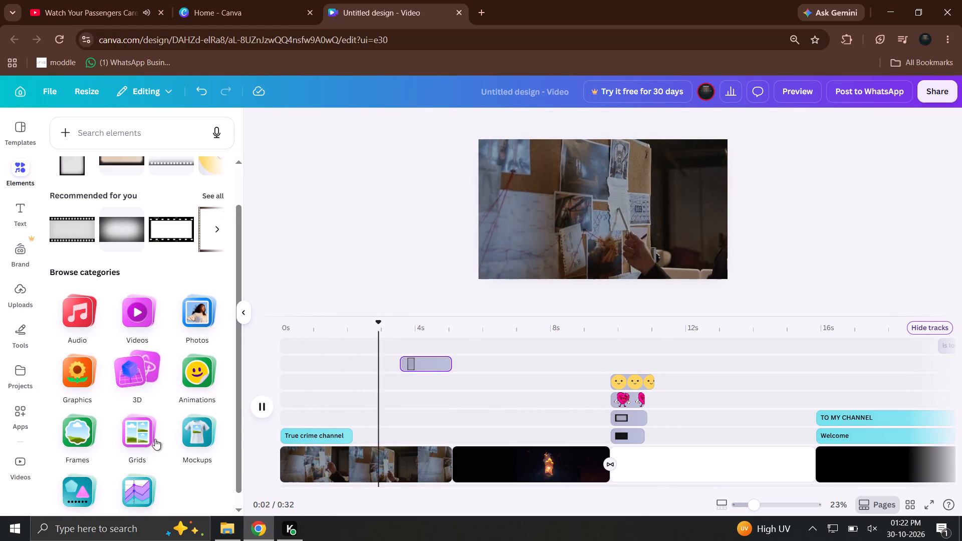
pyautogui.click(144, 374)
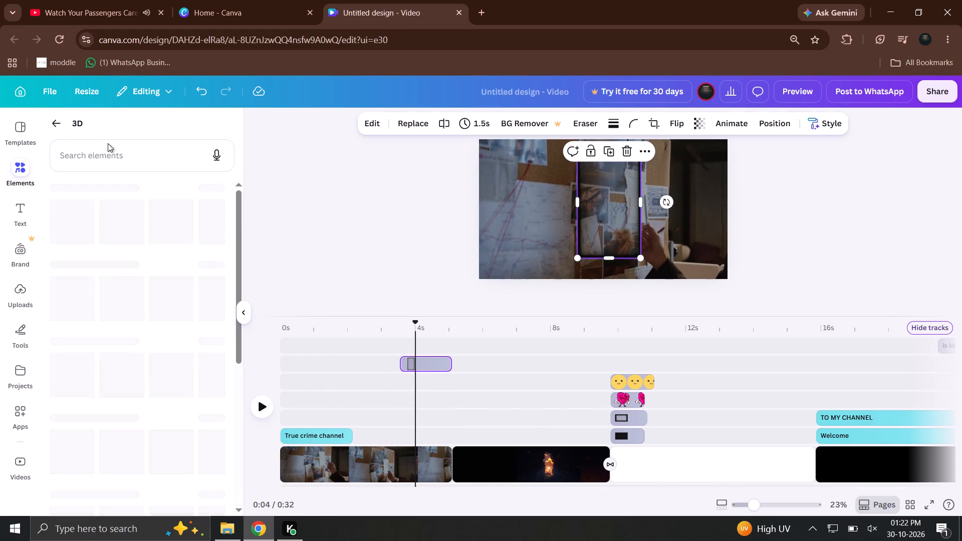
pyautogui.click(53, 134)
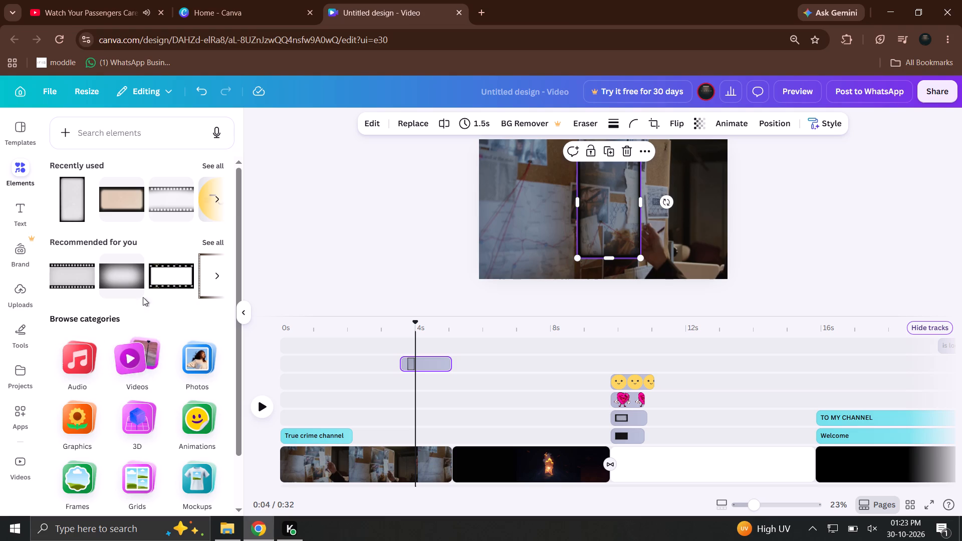
# Add the recently used emoji burst graphic to the timeline, starting at about 8.2 s over the fire scene.
pyautogui.click(215, 199)
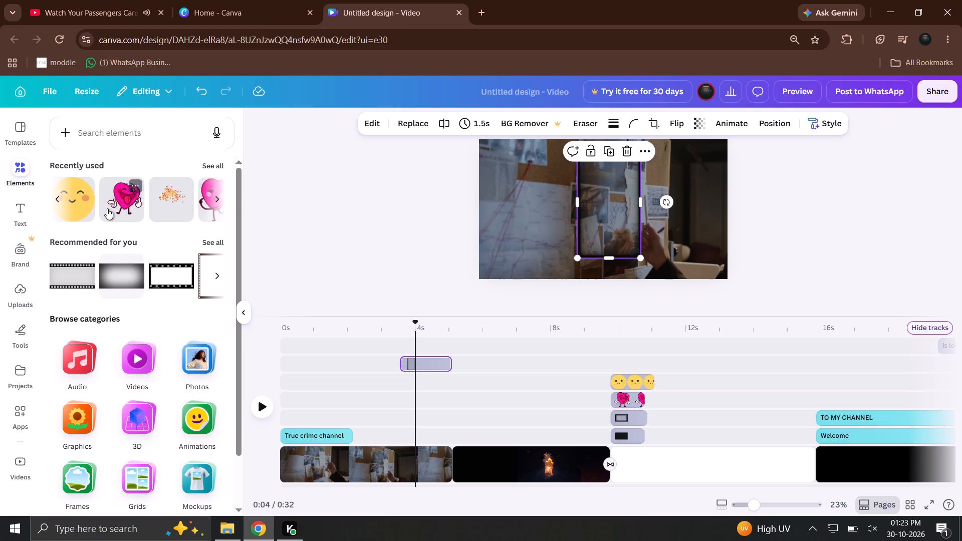
pyautogui.moveTo(171, 206); pyautogui.dragTo(536, 233)
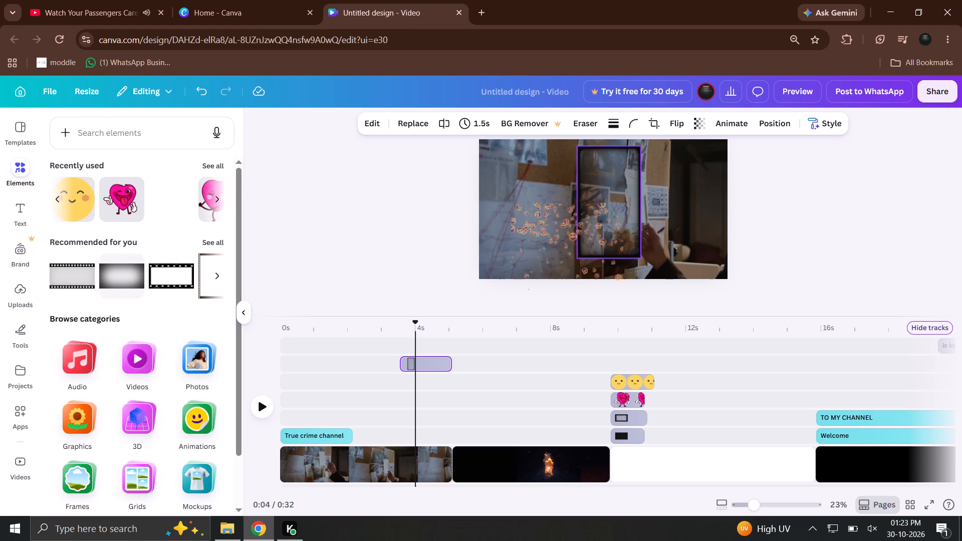
pyautogui.moveTo(536, 233); pyautogui.dragTo(579, 364)
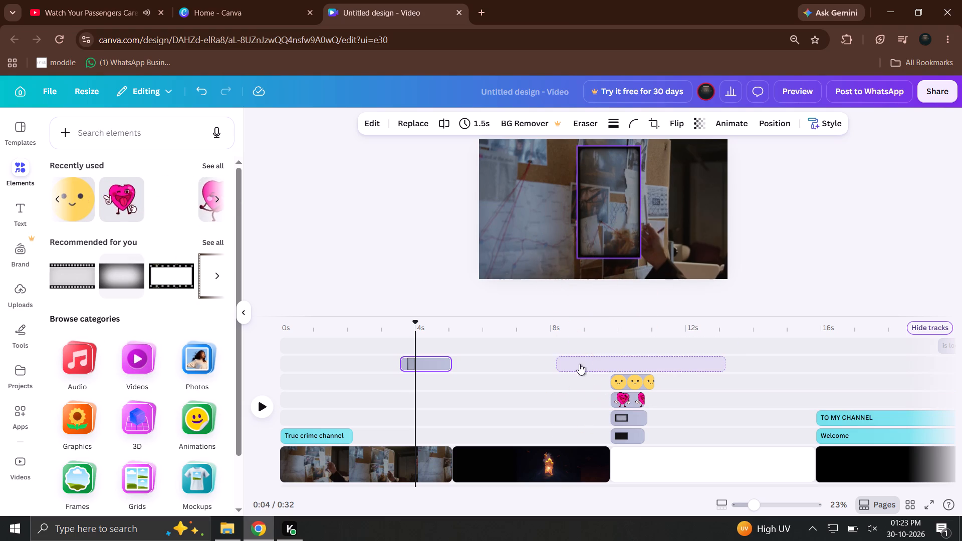
pyautogui.moveTo(579, 364); pyautogui.dragTo(579, 364)
# Enlarge and reposition the heart-eyes emoji burst so it spans the full width of the page.
pyautogui.click(580, 331)
pyautogui.click(584, 253)
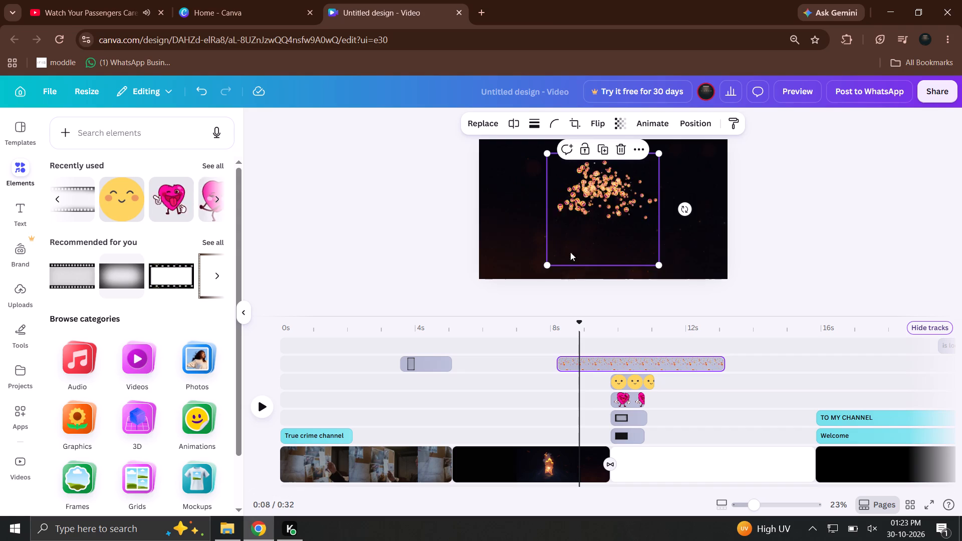
pyautogui.moveTo(559, 315); pyautogui.dragTo(555, 333)
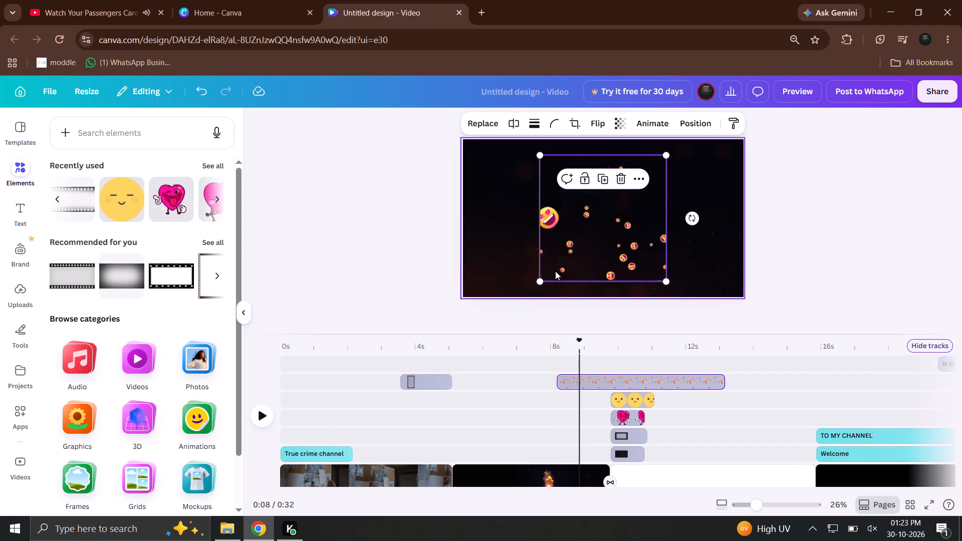
pyautogui.moveTo(540, 282); pyautogui.dragTo(467, 282)
pyautogui.moveTo(522, 258); pyautogui.dragTo(546, 247)
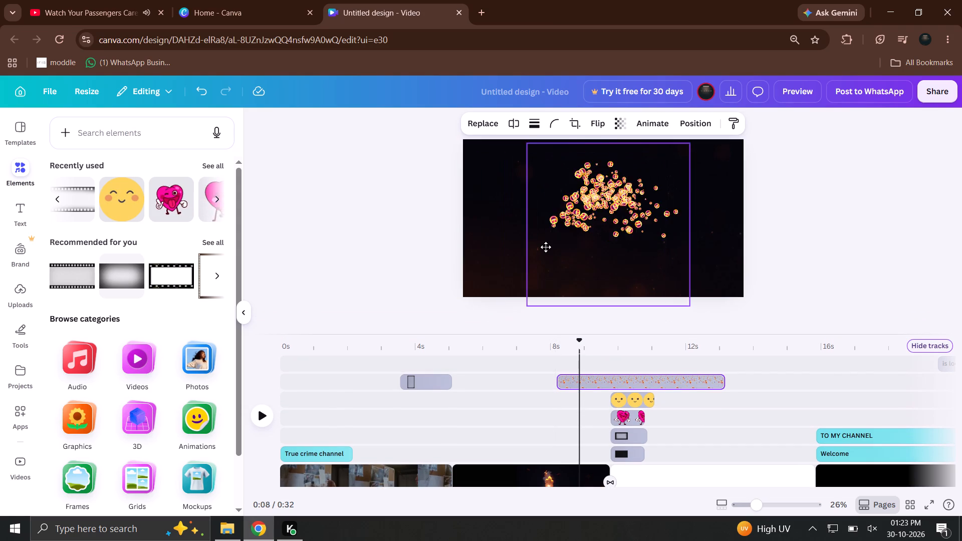
pyautogui.moveTo(546, 247); pyautogui.dragTo(547, 245)
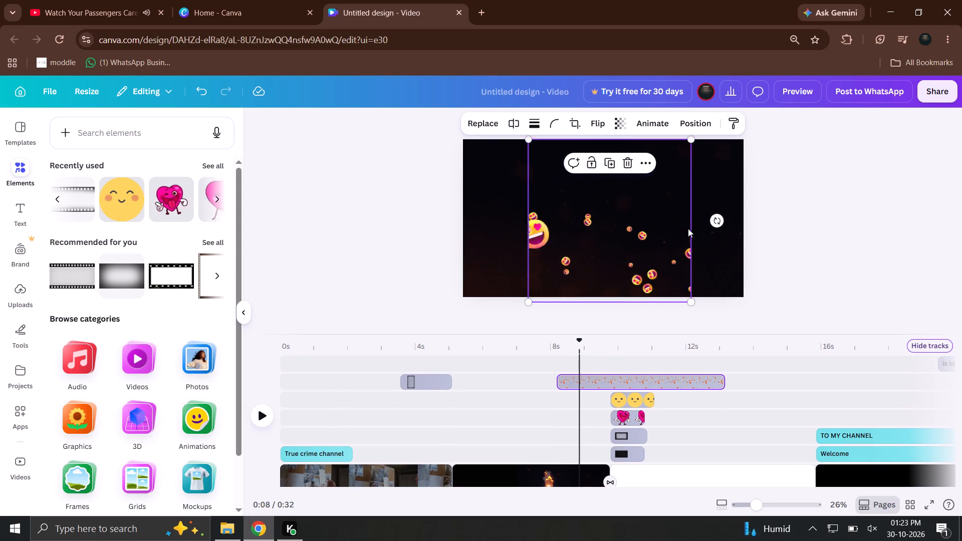
pyautogui.moveTo(688, 228); pyautogui.dragTo(740, 228)
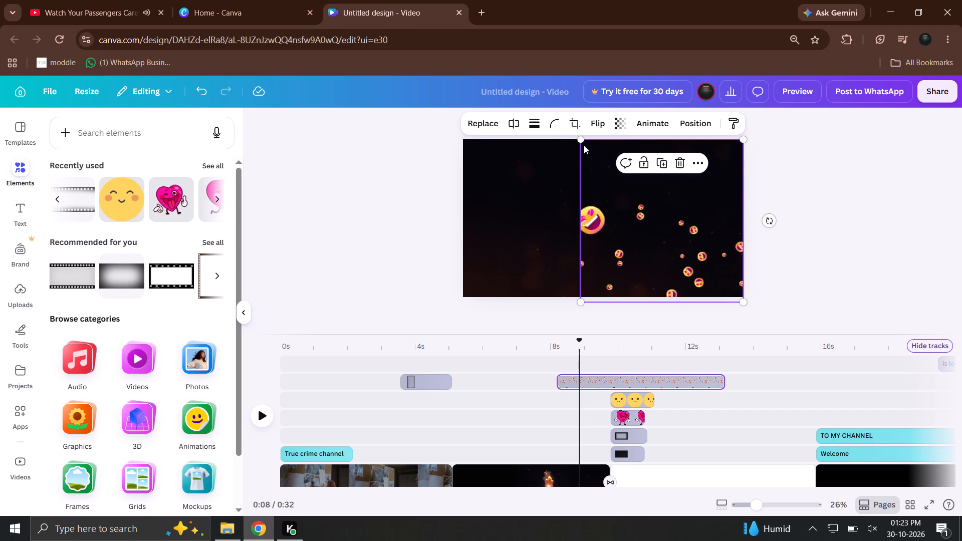
pyautogui.click(584, 145)
pyautogui.click(576, 142)
pyautogui.click(578, 155)
pyautogui.click(599, 164)
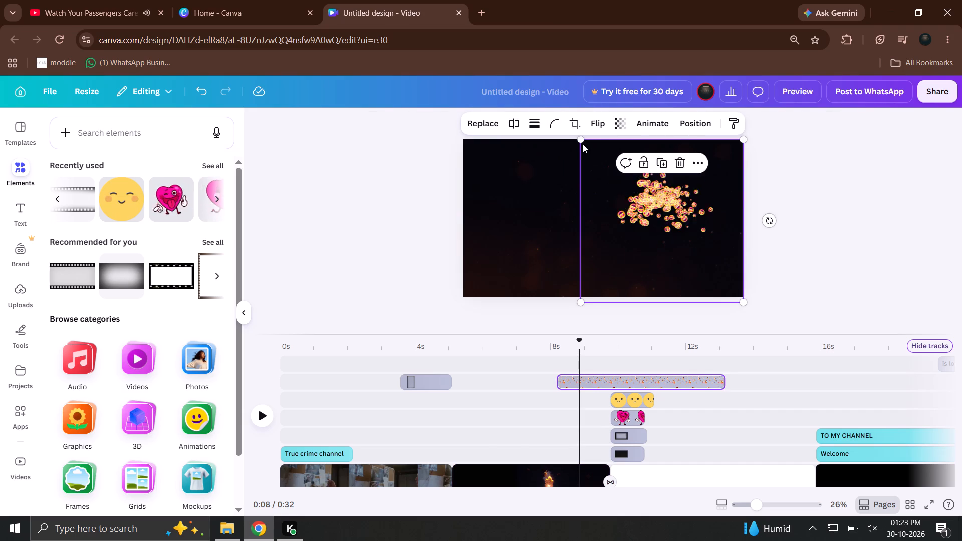
pyautogui.moveTo(581, 142); pyautogui.dragTo(336, 121)
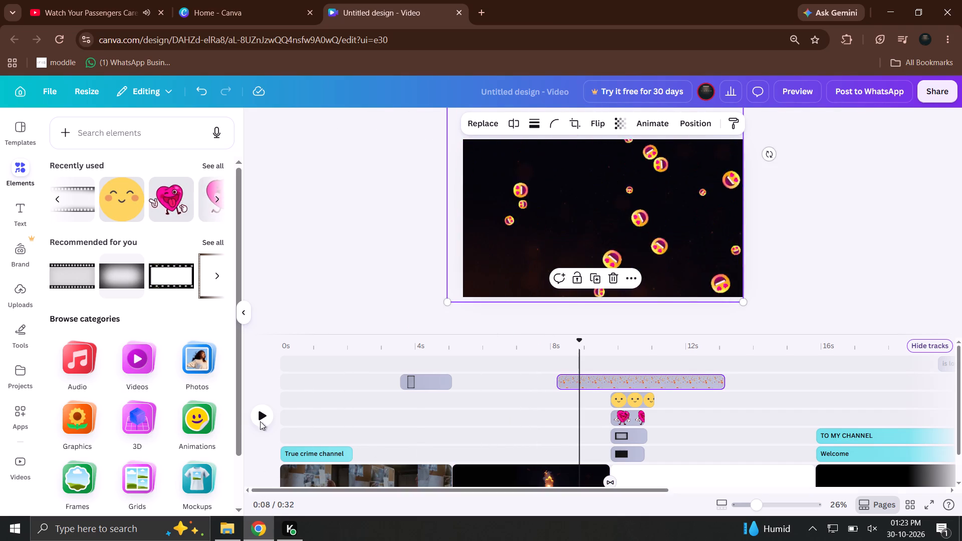
# Play the video from about 8.9 s to check the enlarged emoji burst.
pyautogui.click(260, 421)
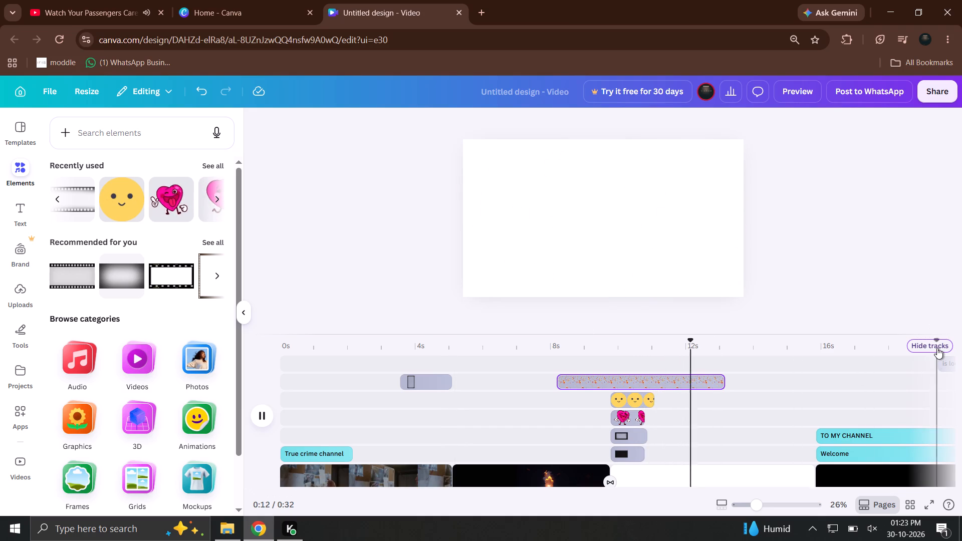
# Hide the stacked element tracks on the timeline.
pyautogui.click(937, 348)
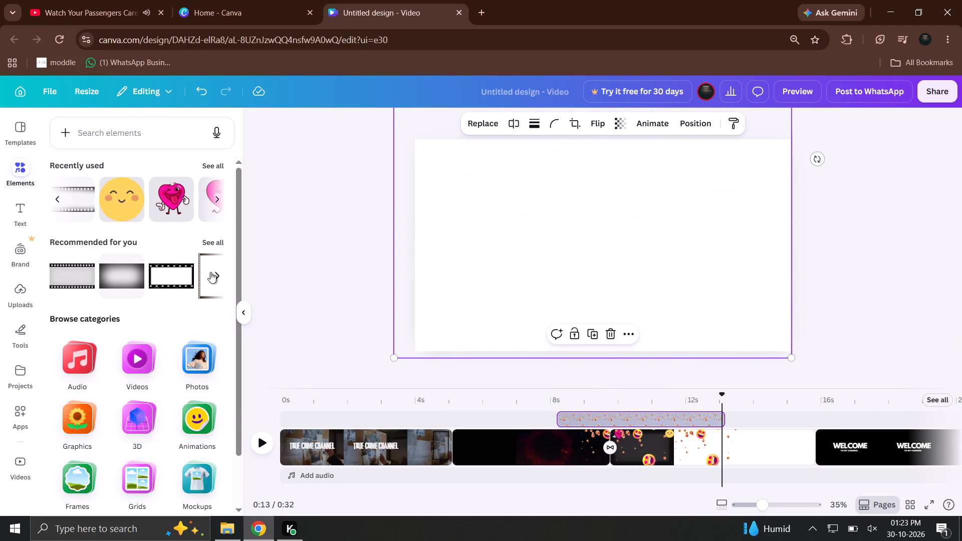
# Add the fist bump graphic to the blank white scene and trim its clip to start at about 13.6 s.
pyautogui.click(219, 203)
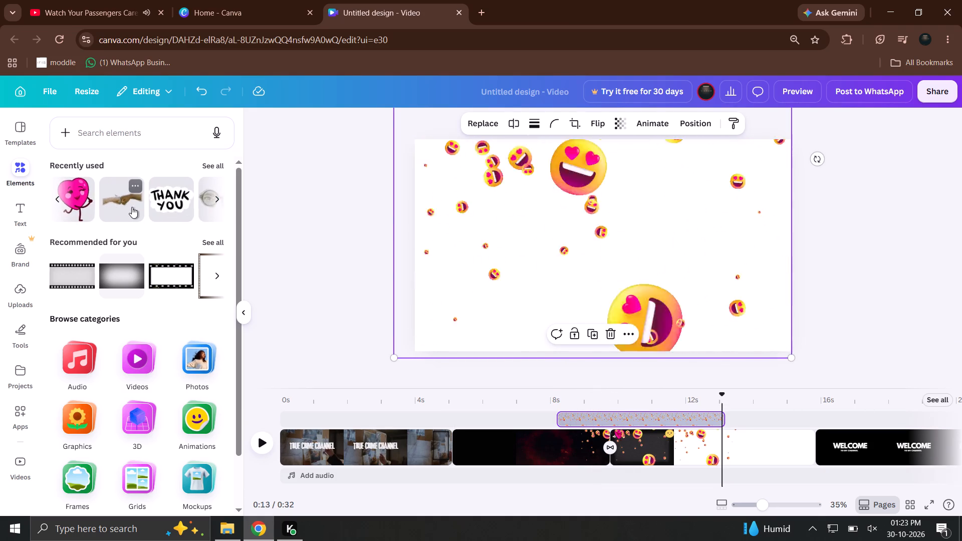
pyautogui.moveTo(738, 396); pyautogui.dragTo(763, 398)
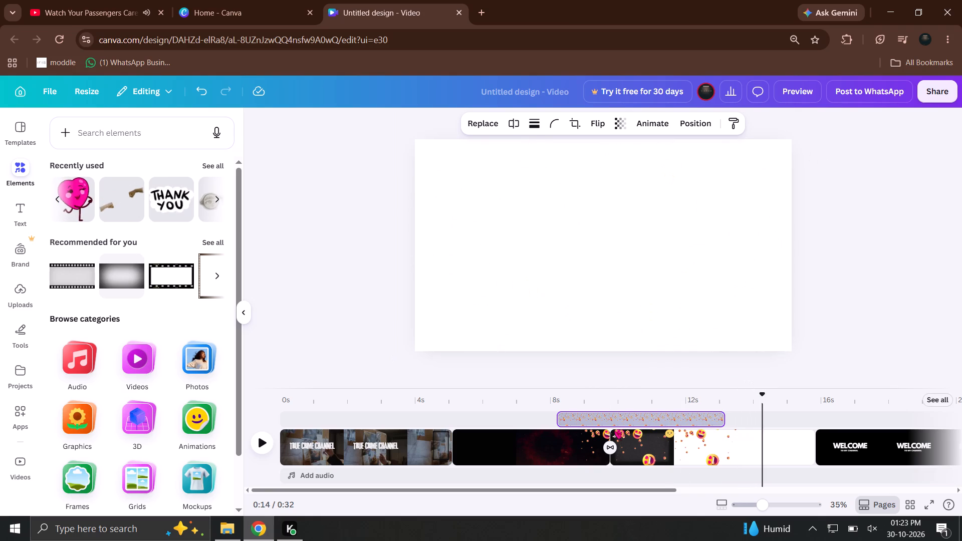
pyautogui.moveTo(135, 208); pyautogui.dragTo(505, 200)
pyautogui.moveTo(646, 269); pyautogui.dragTo(657, 266)
pyautogui.moveTo(615, 416); pyautogui.dragTo(705, 408)
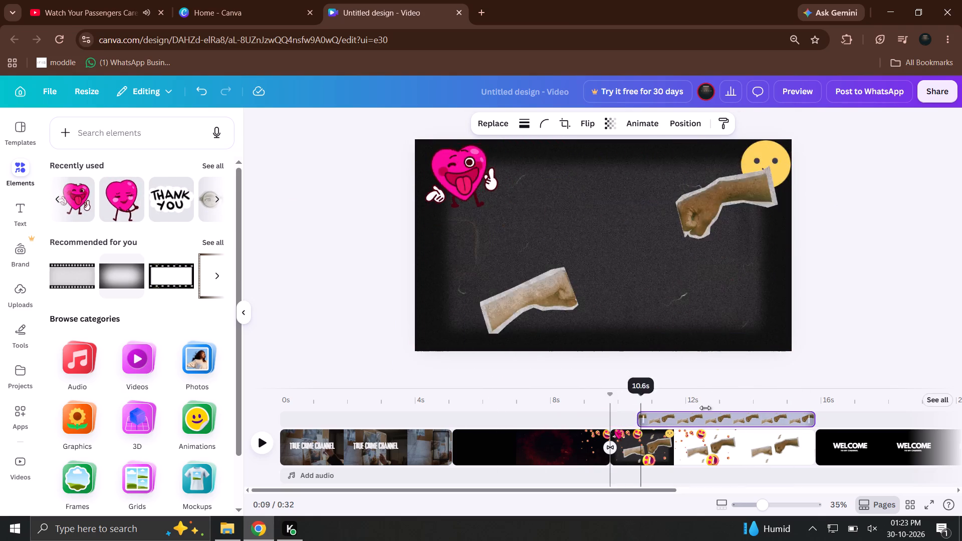
pyautogui.moveTo(705, 408); pyautogui.dragTo(743, 402)
# Reposition the fist bump graphic and enlarge it to fill the white page.
pyautogui.click(720, 392)
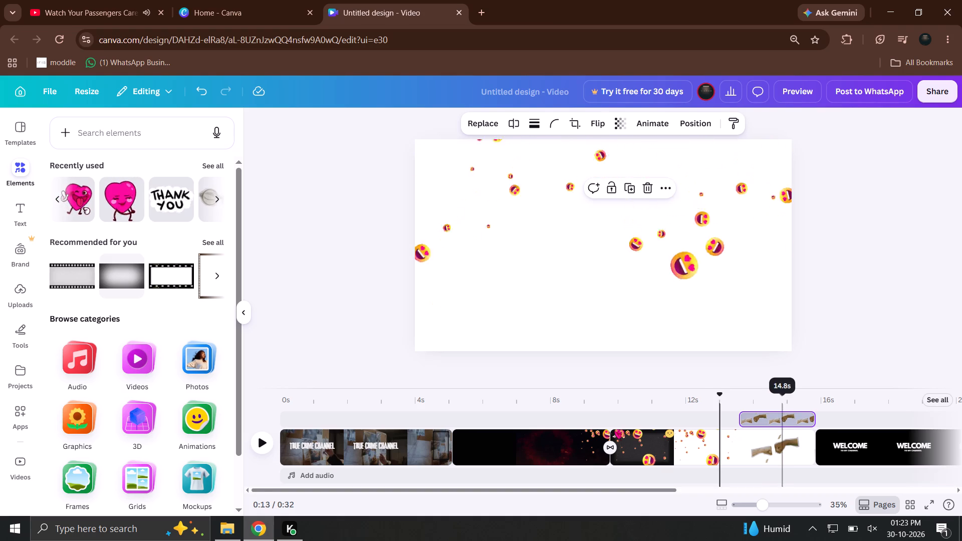
pyautogui.click(778, 405)
pyautogui.moveTo(669, 277); pyautogui.dragTo(662, 276)
pyautogui.moveTo(659, 274); pyautogui.dragTo(633, 275)
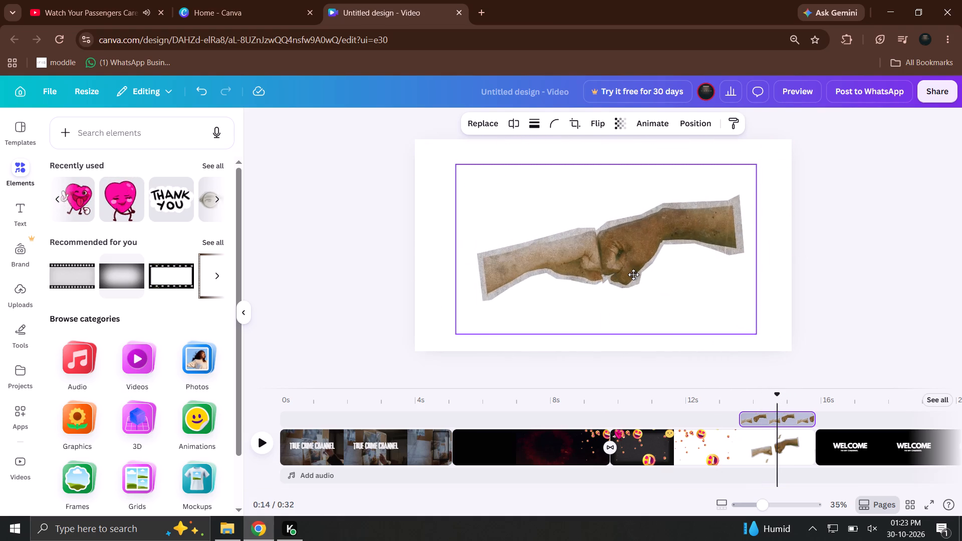
pyautogui.moveTo(633, 275); pyautogui.dragTo(596, 288)
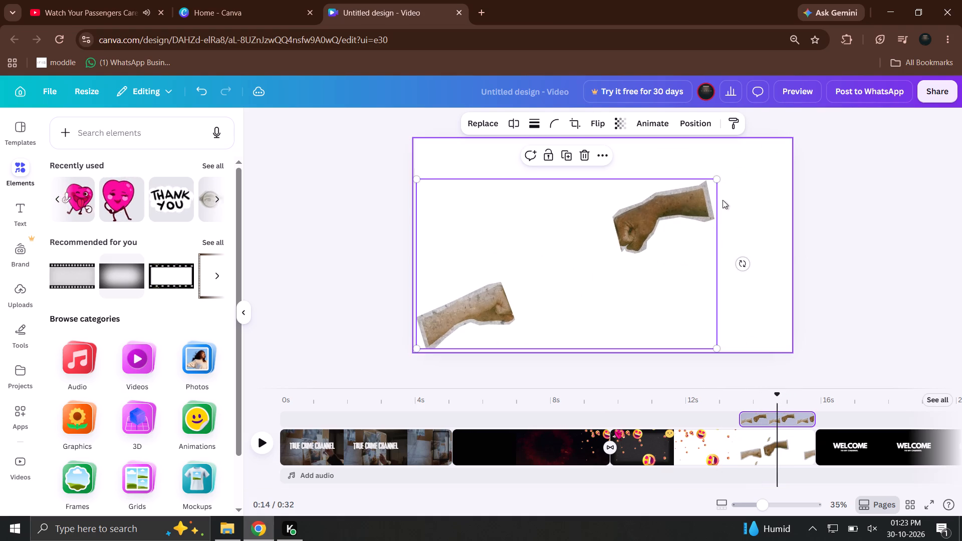
pyautogui.moveTo(715, 182); pyautogui.dragTo(780, 181)
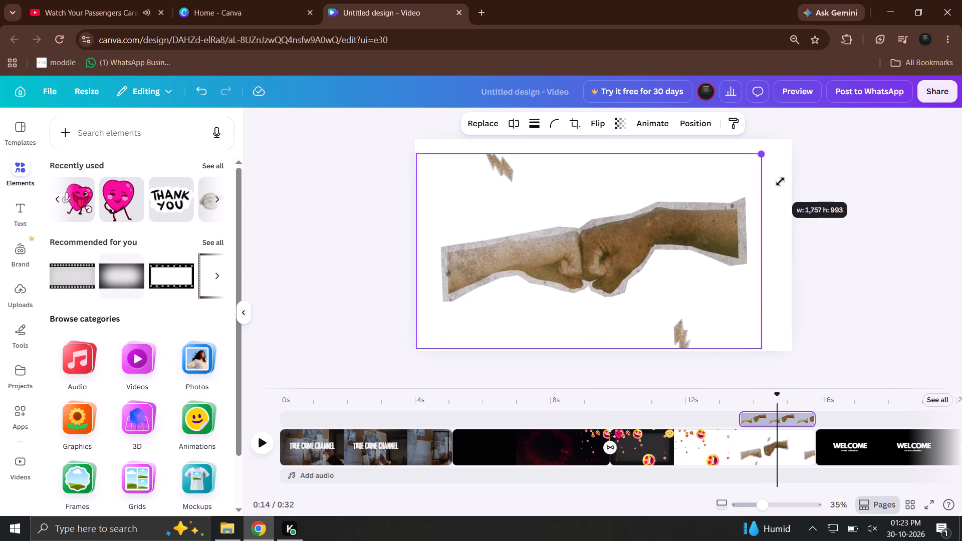
pyautogui.moveTo(780, 181); pyautogui.dragTo(812, 178)
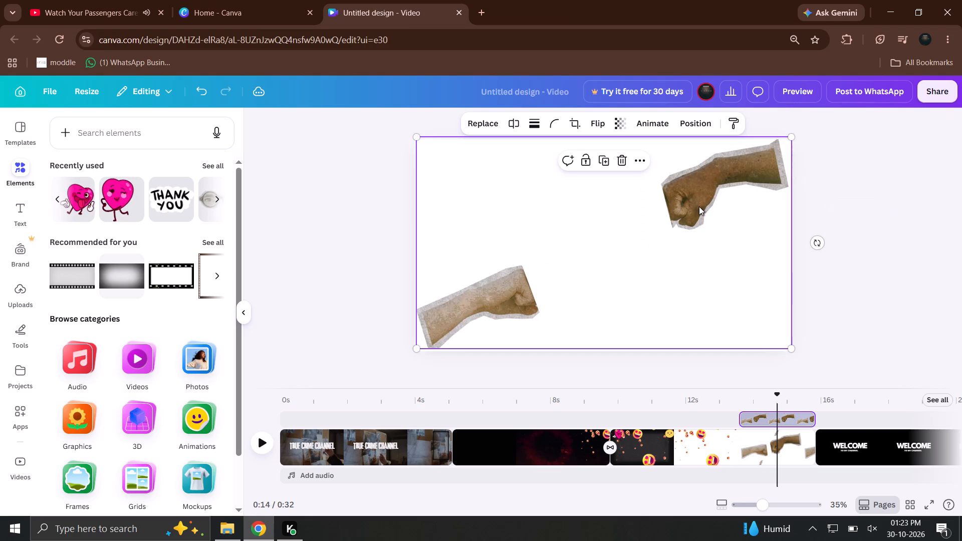
pyautogui.click(807, 256)
# Play the video from about 14.7 s through the fist bump and into the Welcome page.
pyautogui.click(272, 450)
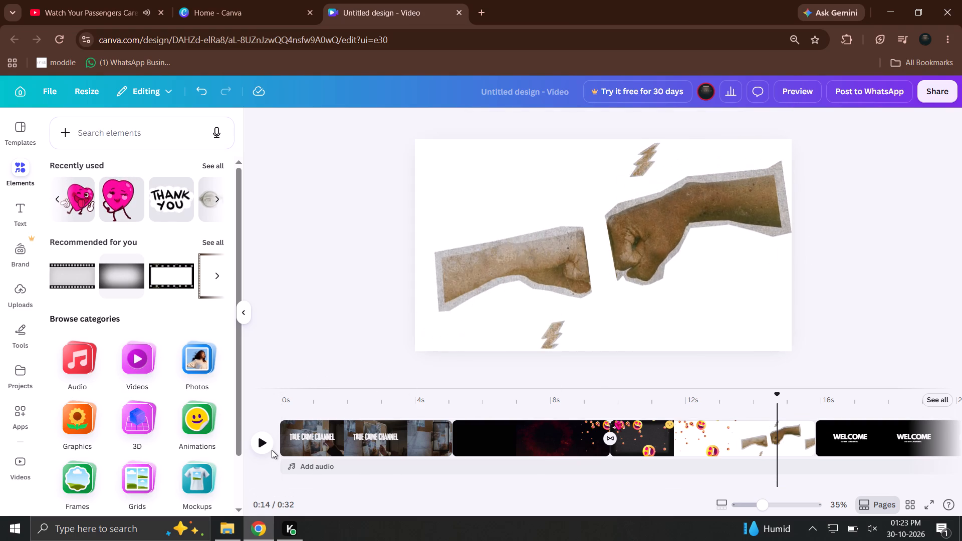
pyautogui.click(268, 451)
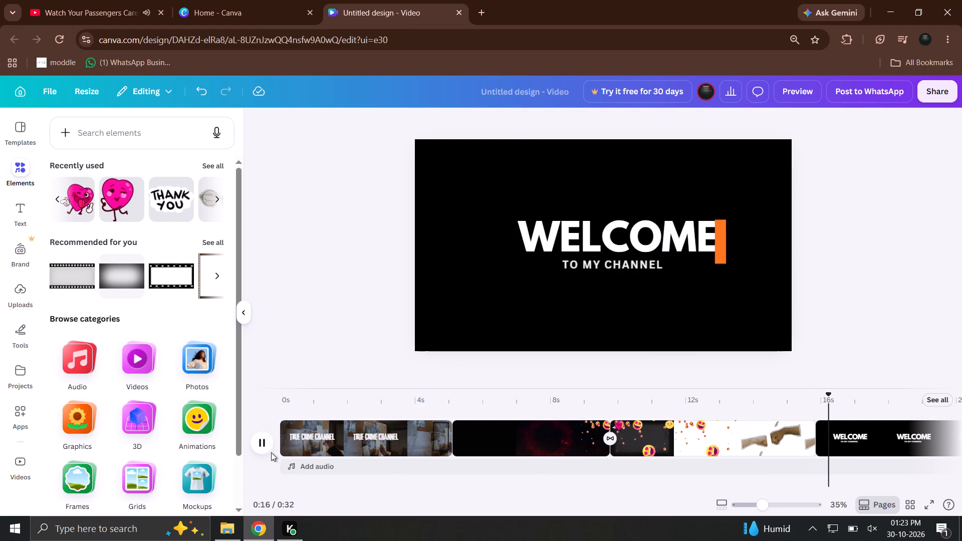
pyautogui.click(271, 452)
# Move the TO MY CHANNEL text on the Welcome page so it sits beneath the right end of WELCOME.
pyautogui.click(640, 236)
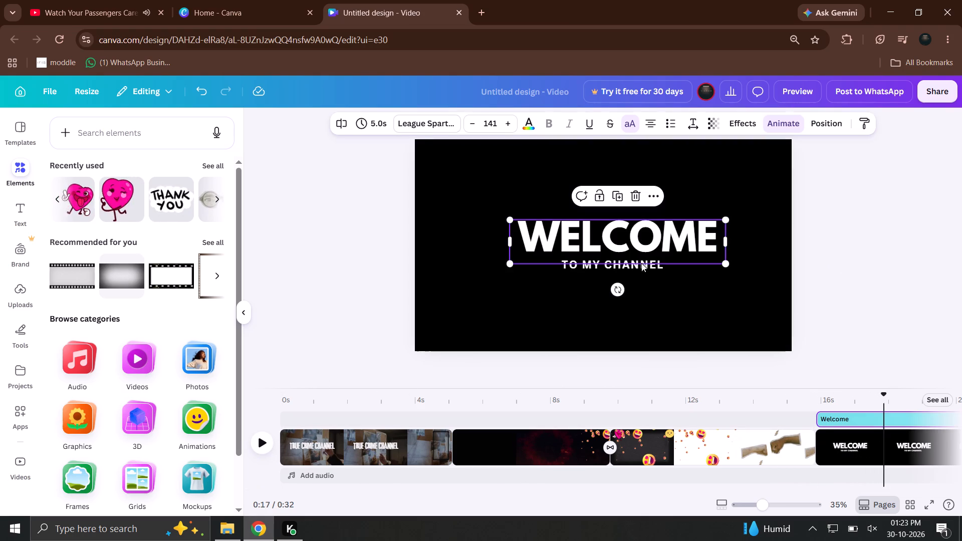
pyautogui.click(645, 263)
pyautogui.moveTo(642, 266); pyautogui.dragTo(659, 261)
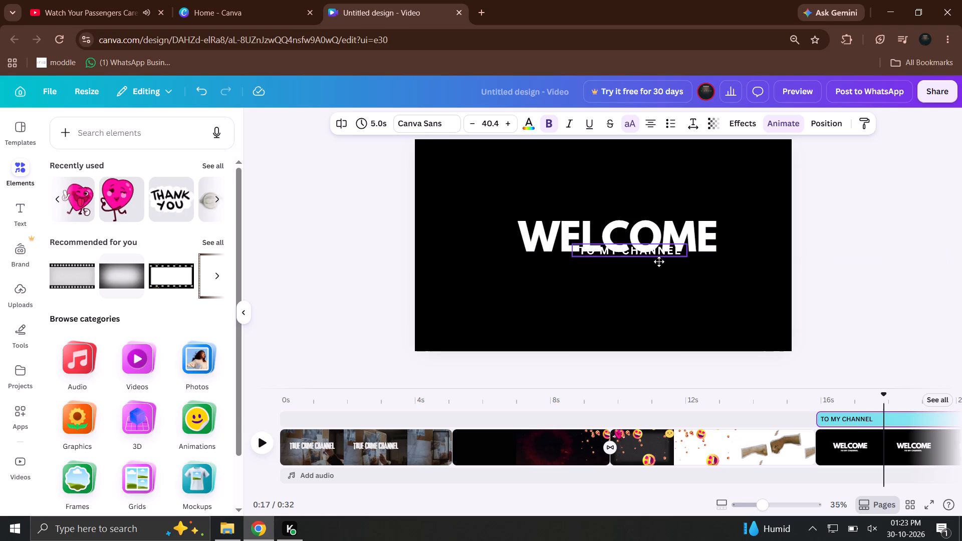
pyautogui.moveTo(659, 261); pyautogui.dragTo(708, 265)
pyautogui.click(686, 348)
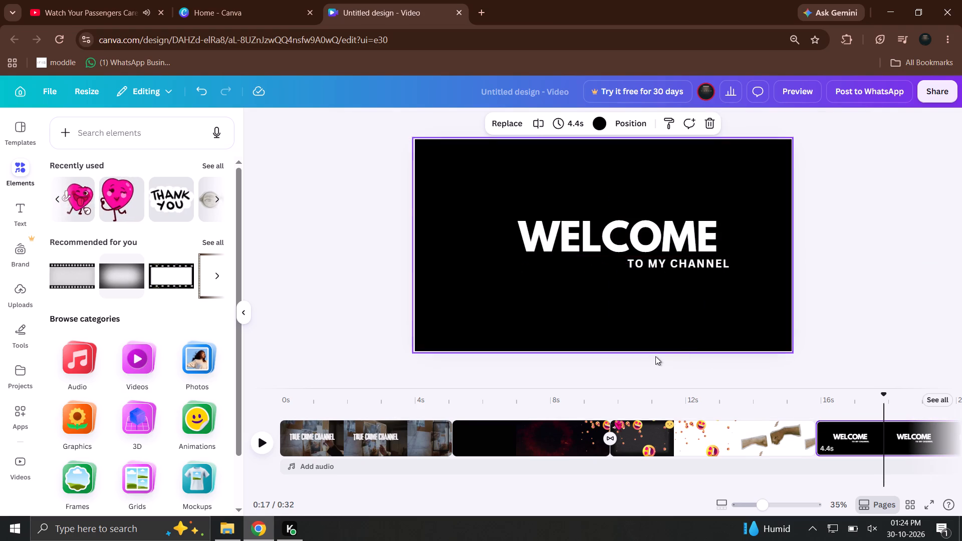
# Play the Welcome page from about 17.8 s to check the moved subtitle.
pyautogui.click(249, 440)
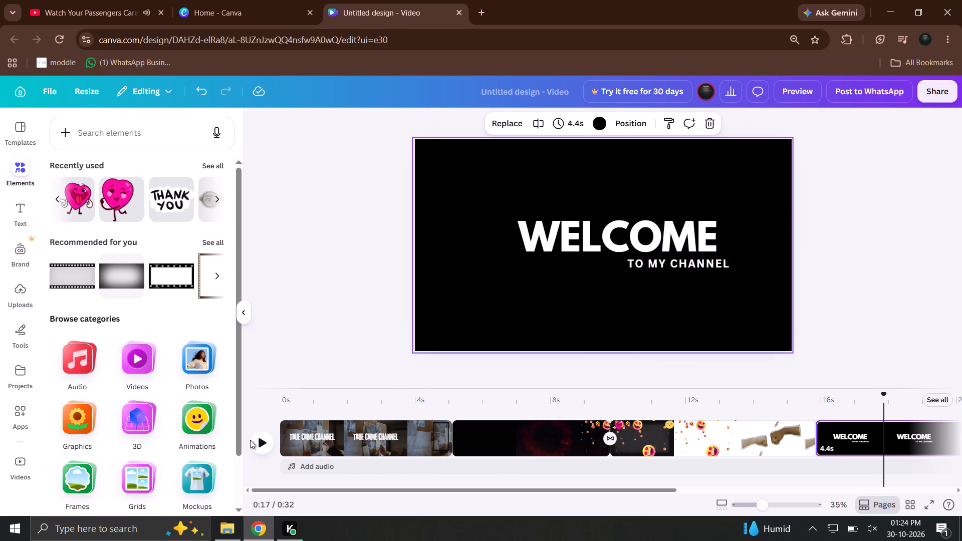
pyautogui.click(255, 440)
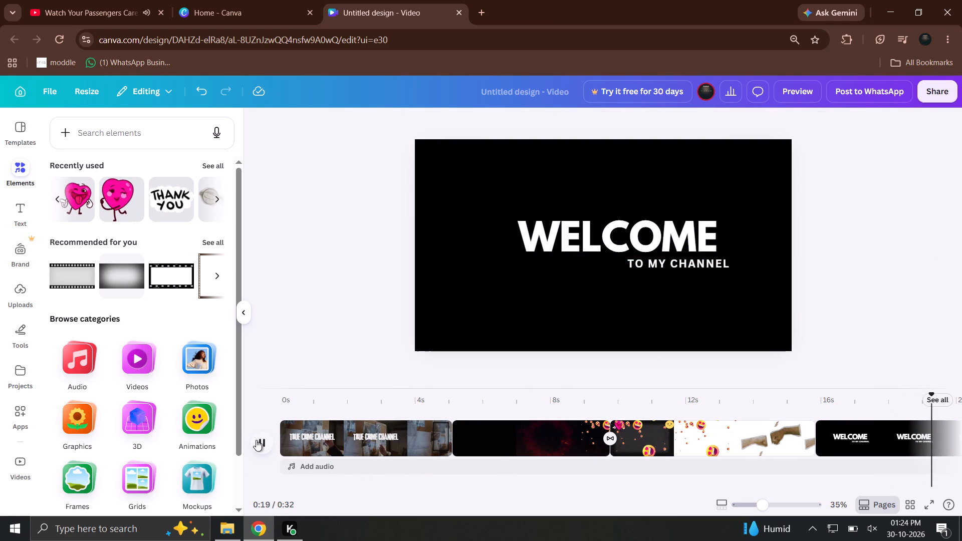
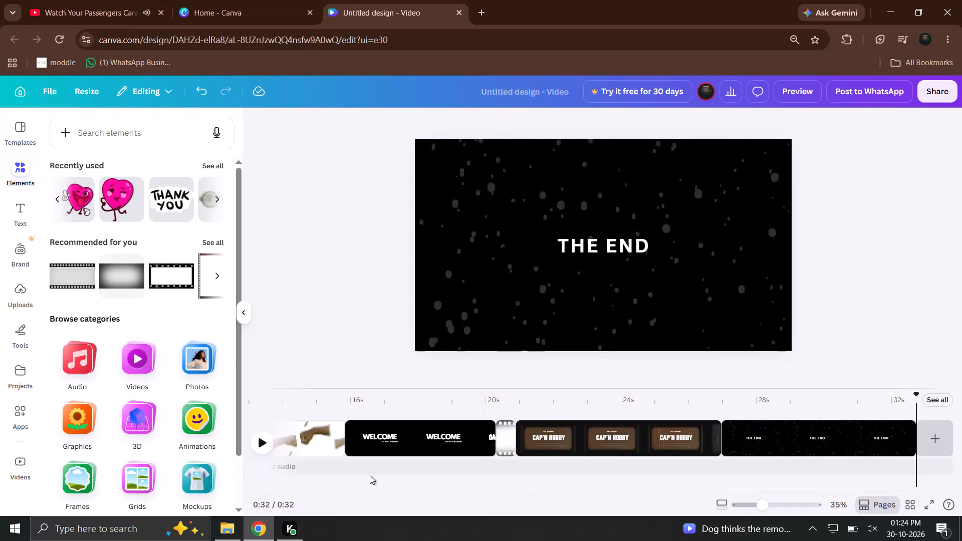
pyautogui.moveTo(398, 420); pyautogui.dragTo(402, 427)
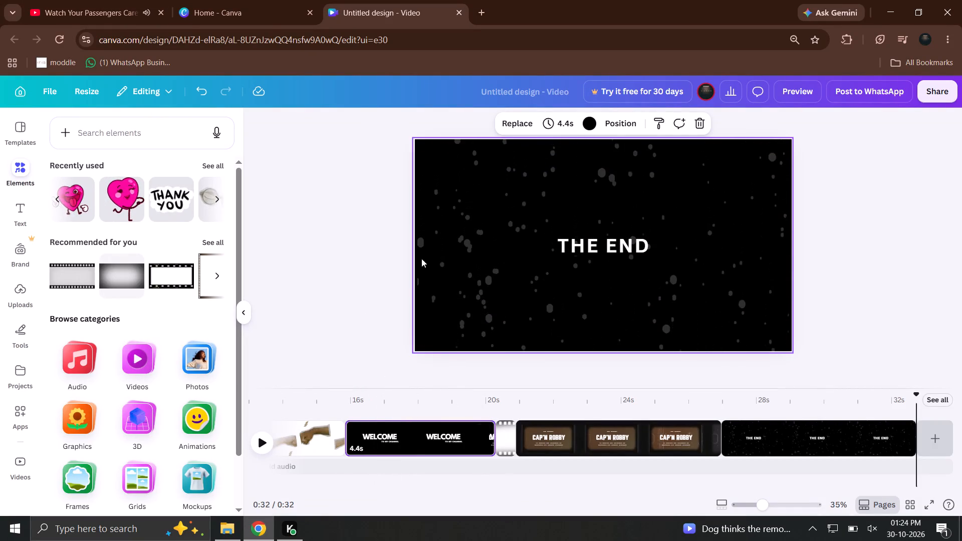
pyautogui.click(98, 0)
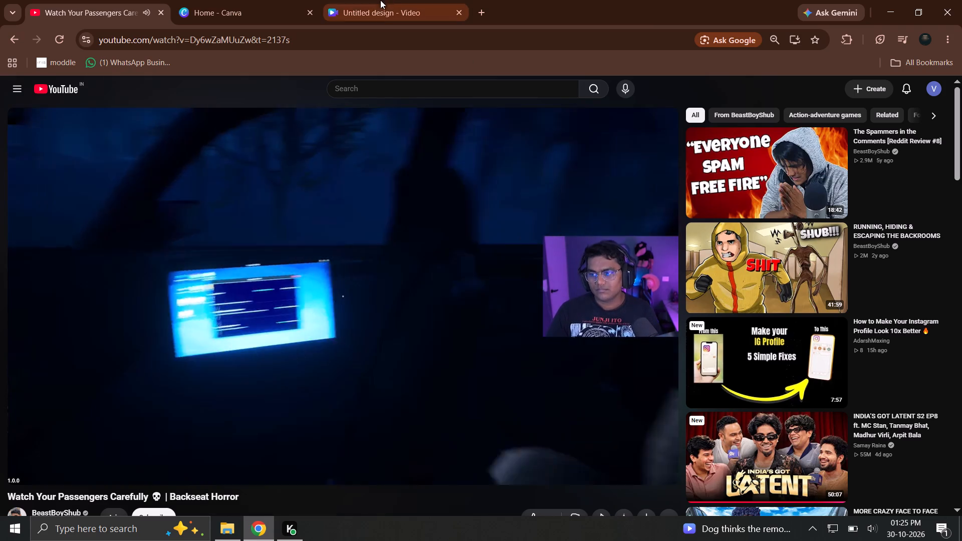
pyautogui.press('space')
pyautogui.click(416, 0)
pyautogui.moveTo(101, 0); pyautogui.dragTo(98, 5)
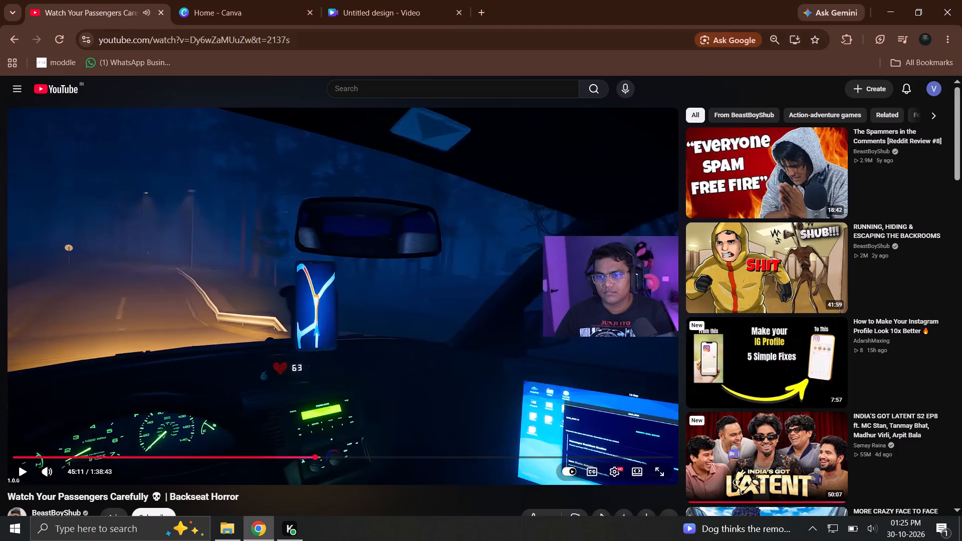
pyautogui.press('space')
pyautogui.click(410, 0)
# Play the video from about 12 s, at the emoji graphics.
pyautogui.click(406, 421)
pyautogui.moveTo(379, 398); pyautogui.dragTo(285, 400)
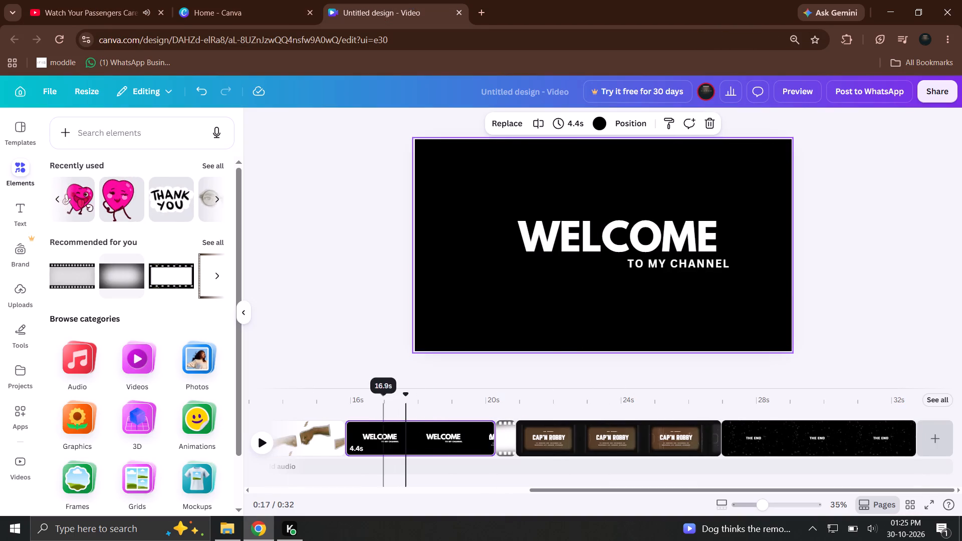
pyautogui.moveTo(285, 400); pyautogui.dragTo(274, 413)
pyautogui.click(268, 444)
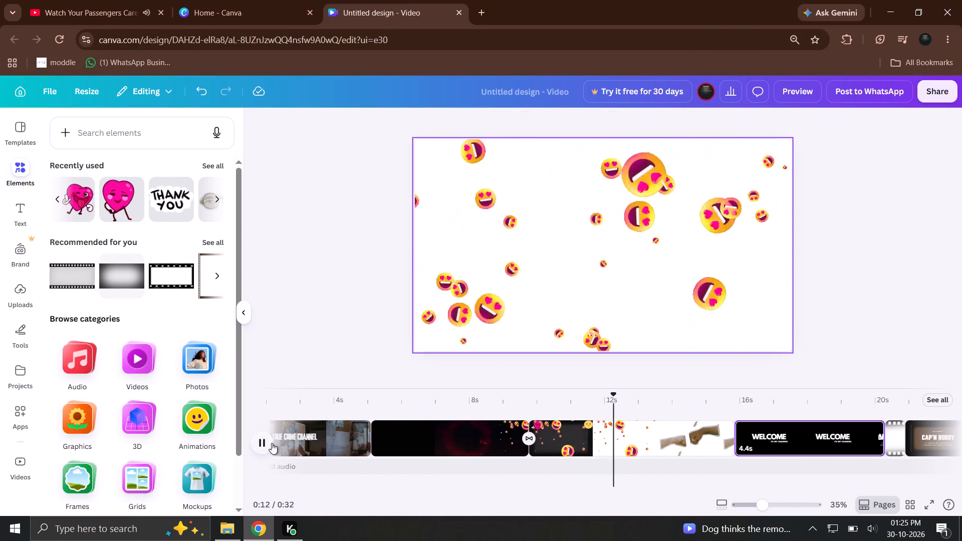
# Switch to the YouTube video, skip ahead to about 57:39 and pause and resume its playback.
pyautogui.click(152, 0)
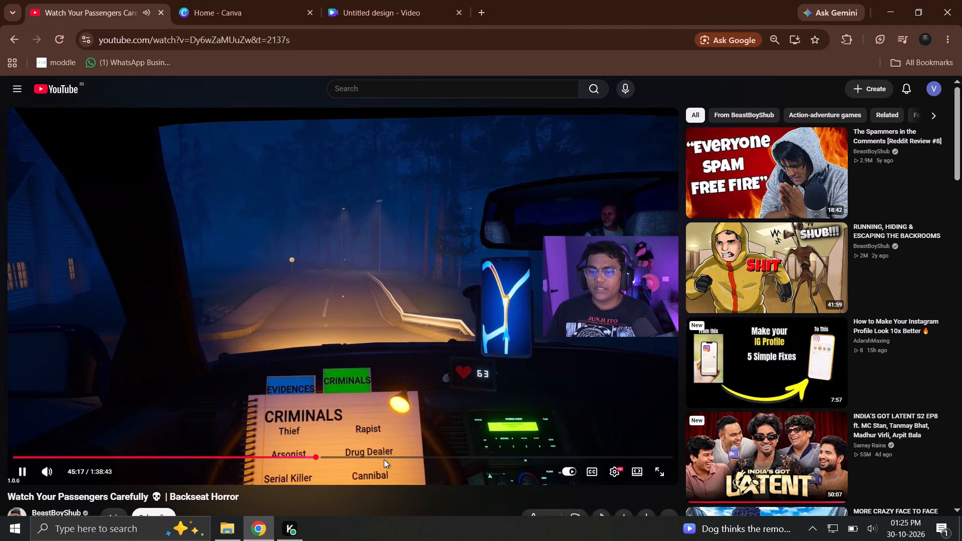
pyautogui.click(398, 457)
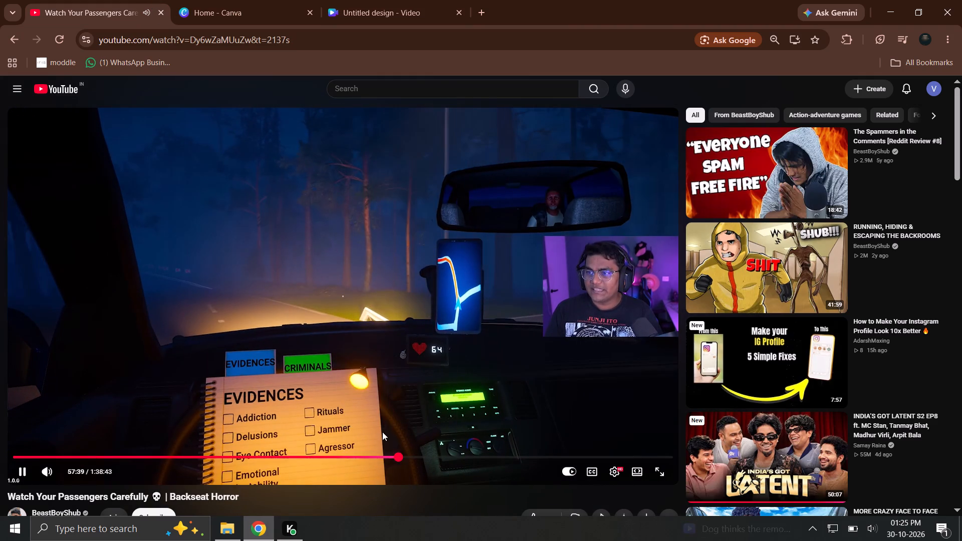
pyautogui.press('space')
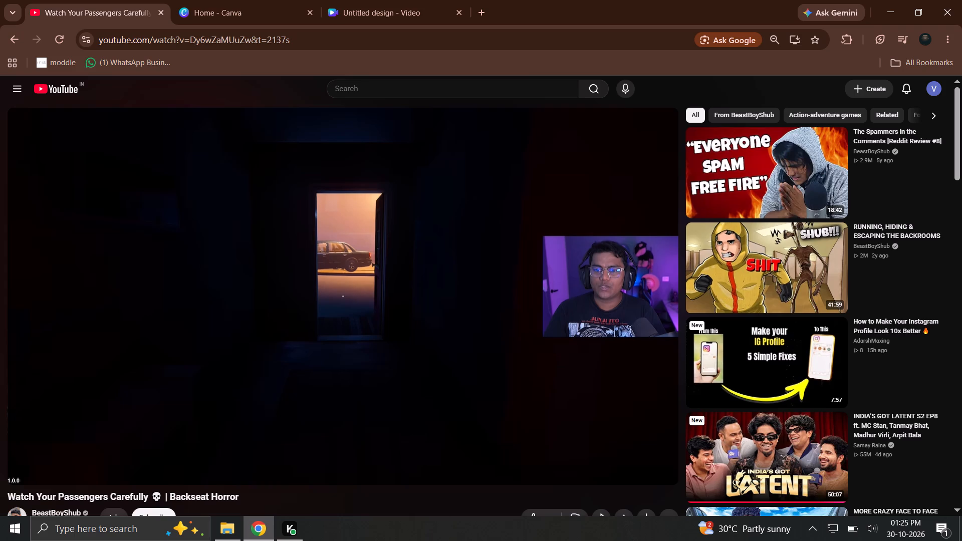
pyautogui.press('space')
pyautogui.press('space')
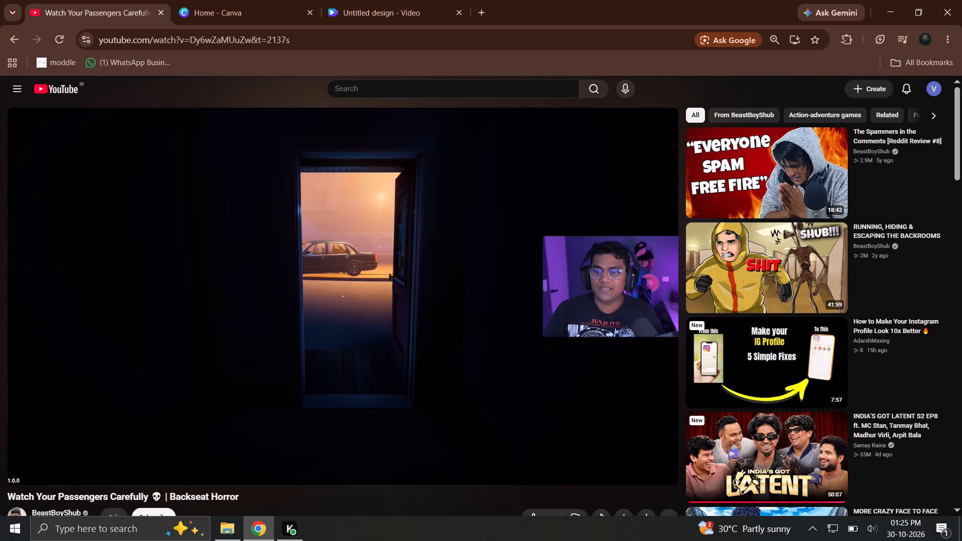
pyautogui.press('space')
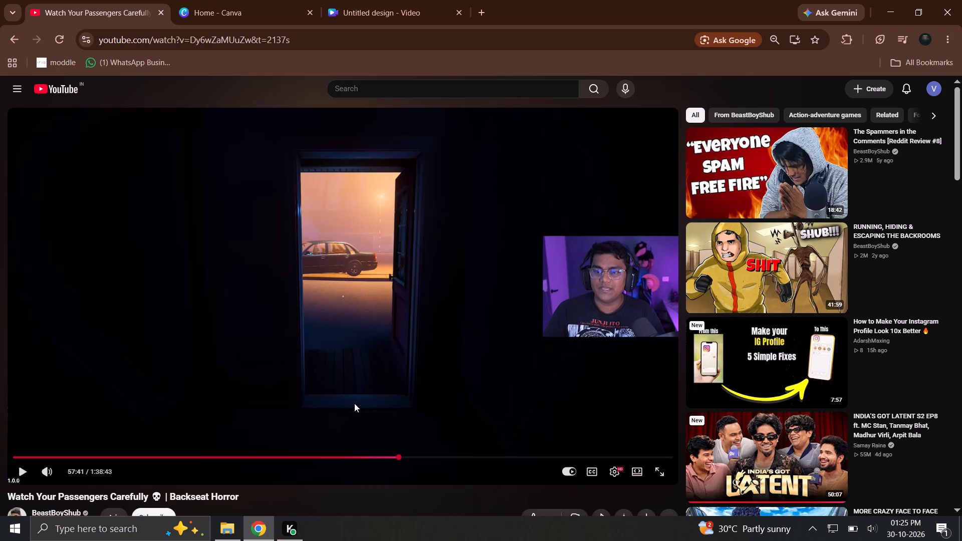
# Return to the Canva design and play the video from the beginning.
pyautogui.click(396, 0)
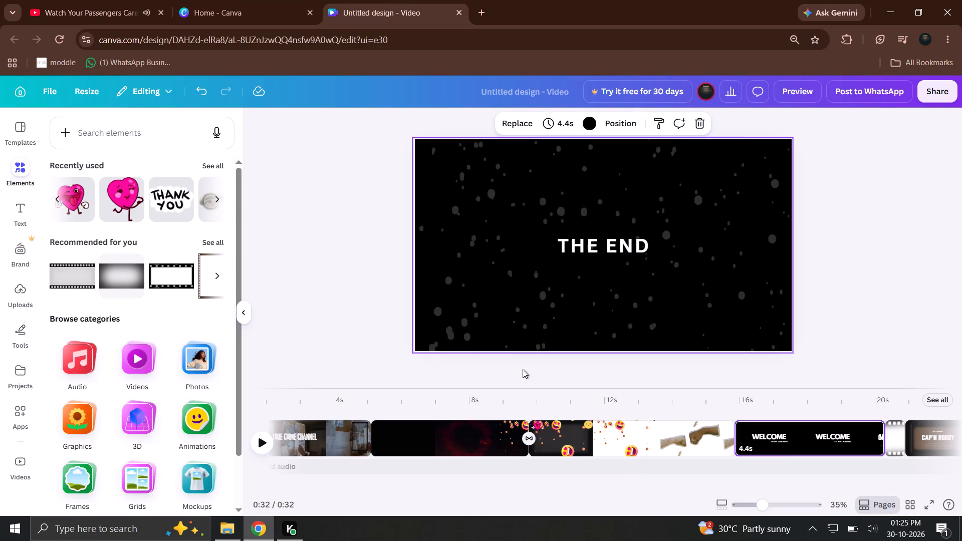
pyautogui.click(271, 444)
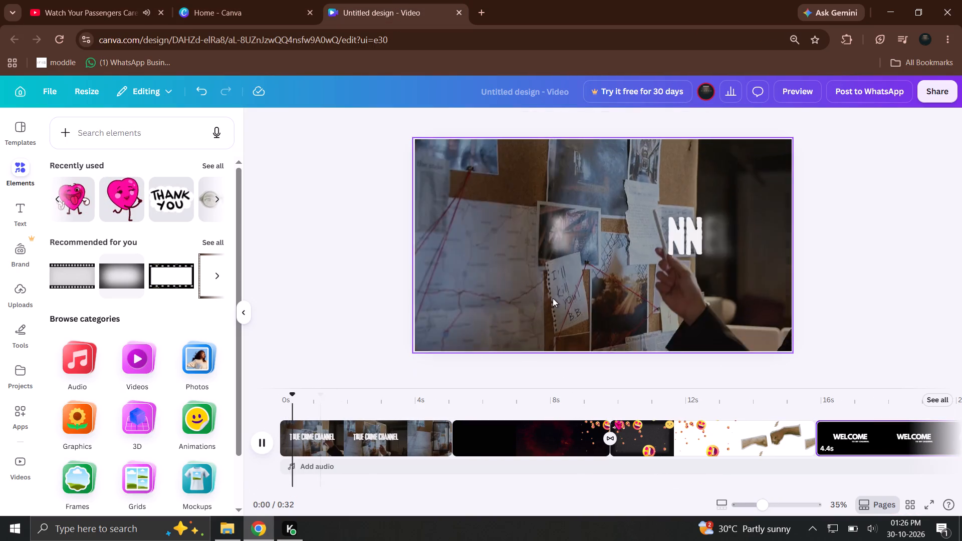
# Pop the YouTube video out into a floating picture-in-picture window, enlarge it and move it mostly clear of the canvas.
pyautogui.click(895, 41)
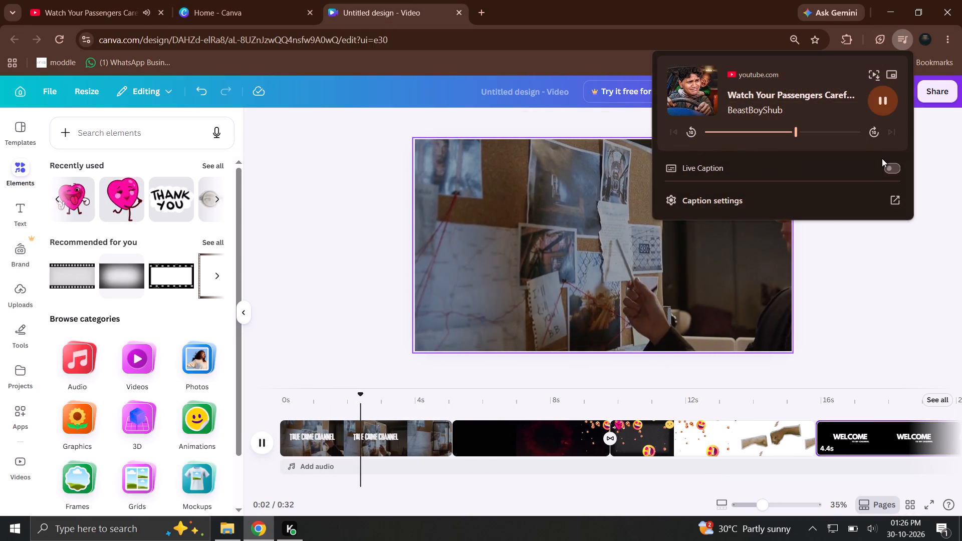
pyautogui.moveTo(889, 75); pyautogui.dragTo(883, 75)
pyautogui.moveTo(837, 426); pyautogui.dragTo(108, 88)
pyautogui.moveTo(219, 163); pyautogui.dragTo(293, 230)
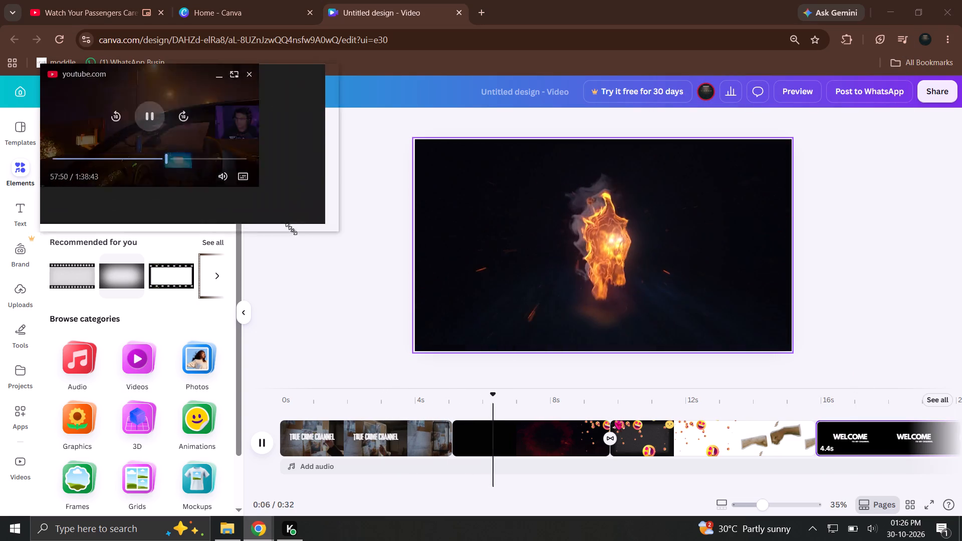
pyautogui.moveTo(293, 230); pyautogui.dragTo(343, 310)
pyautogui.moveTo(281, 214); pyautogui.dragTo(214, 161)
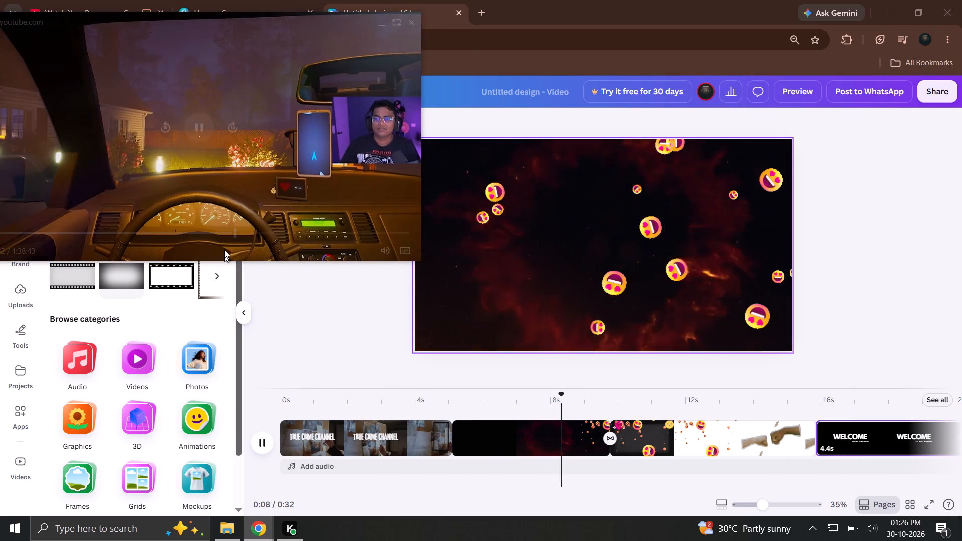
# Skip ahead repeatedly in the floating YouTube video.
pyautogui.doubleClick(233, 121)
pyautogui.tripleClick(230, 122)
pyautogui.tripleClick(229, 120)
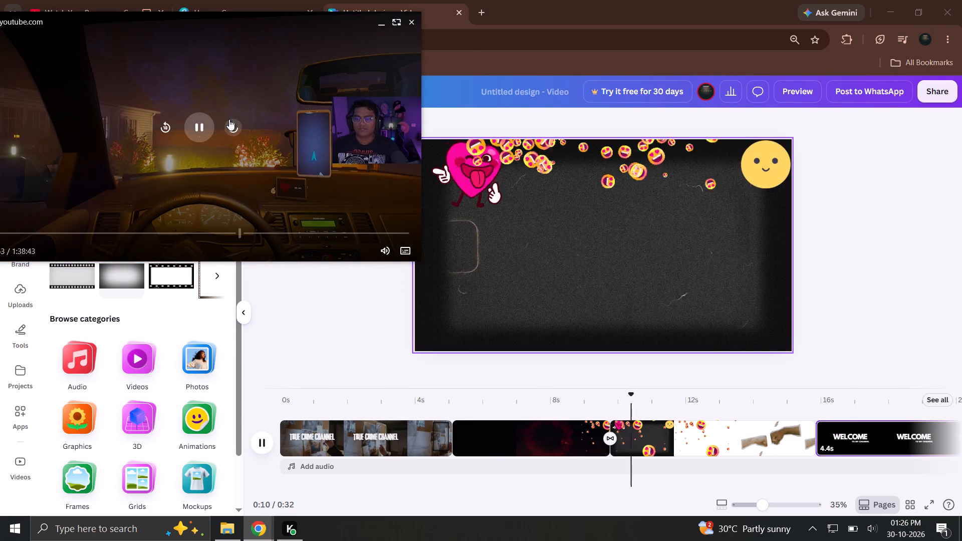
pyautogui.tripleClick(228, 118)
pyautogui.doubleClick(228, 117)
pyautogui.tripleClick(228, 120)
pyautogui.tripleClick(228, 120)
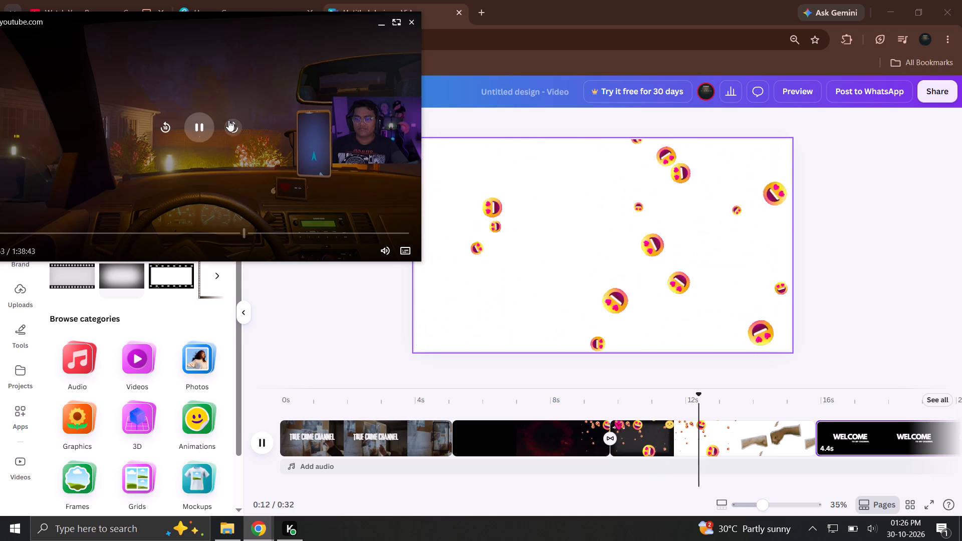
# Shrink the floating YouTube window so it no longer covers the canvas.
pyautogui.moveTo(421, 260); pyautogui.dragTo(297, 179)
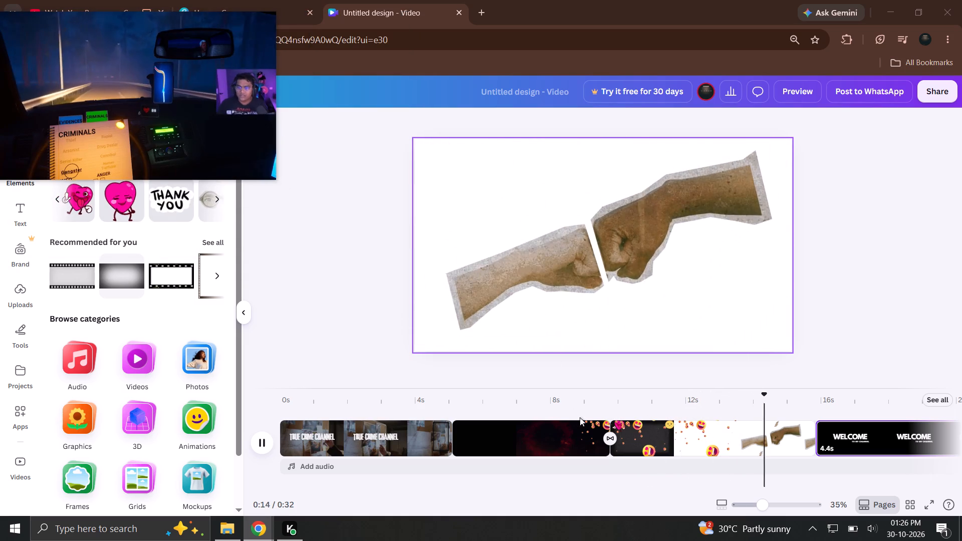
# Skip ahead to a later part of the floating YouTube video.
pyautogui.click(164, 96)
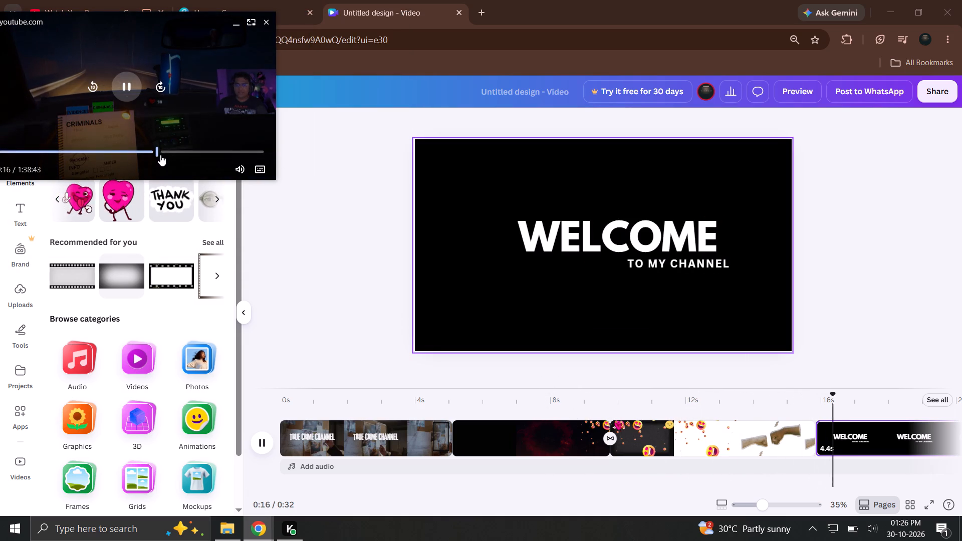
pyautogui.click(164, 152)
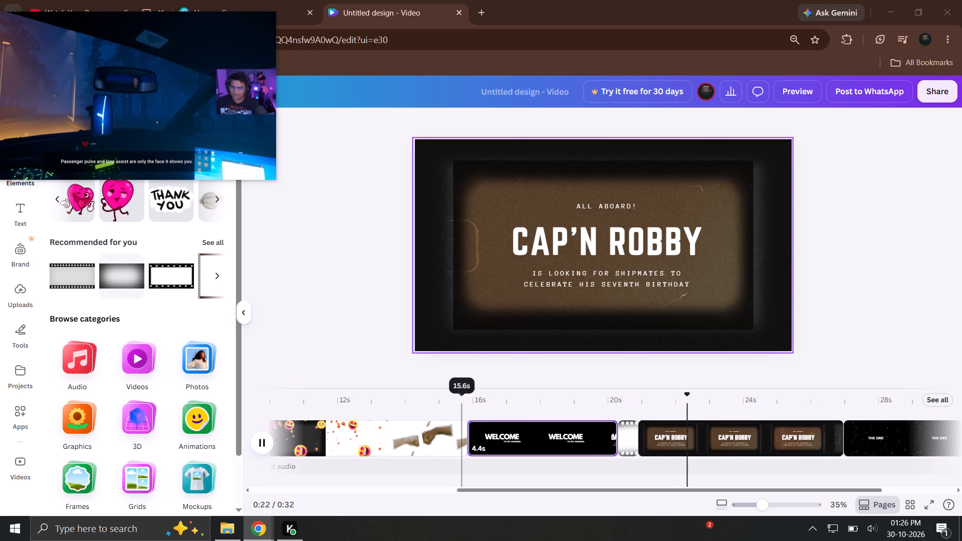
# Play the design from about 20 s through the CAP'N ROBBY page while skipping ahead in the floating video.
pyautogui.moveTo(466, 399); pyautogui.dragTo(619, 403)
pyautogui.click(257, 451)
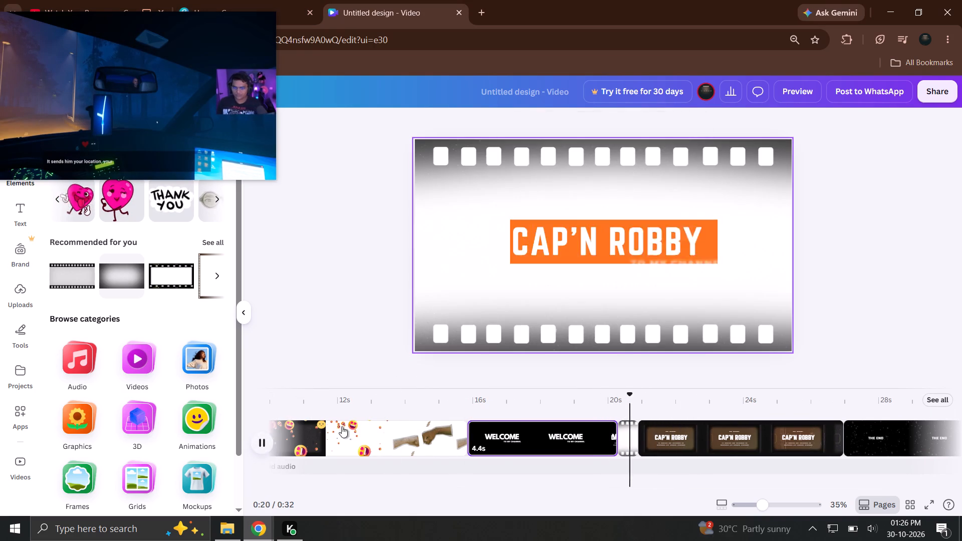
pyautogui.doubleClick(157, 95)
pyautogui.tripleClick(154, 95)
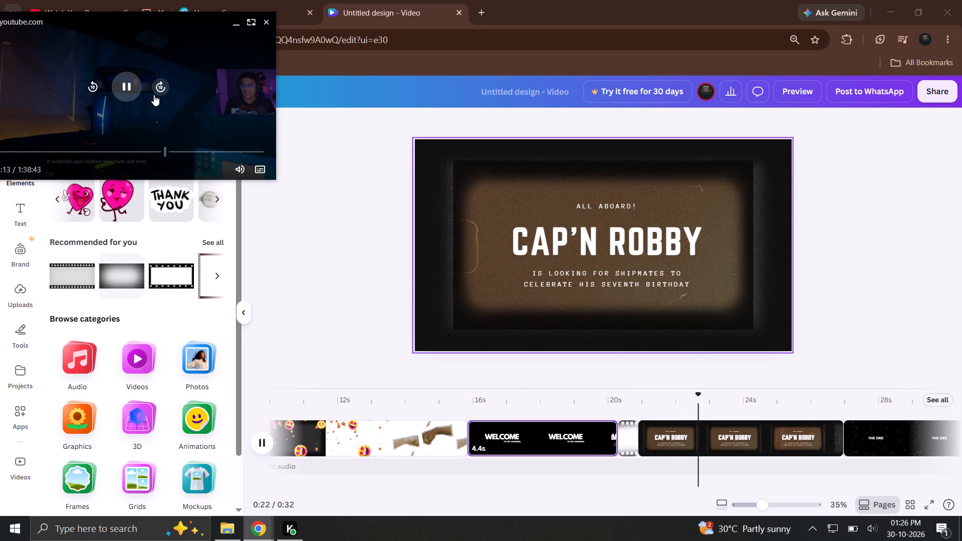
pyautogui.tripleClick(153, 95)
# Replay the video from the start, at the TRUE CRIME CHANNEL intro.
pyautogui.moveTo(311, 398); pyautogui.dragTo(295, 400)
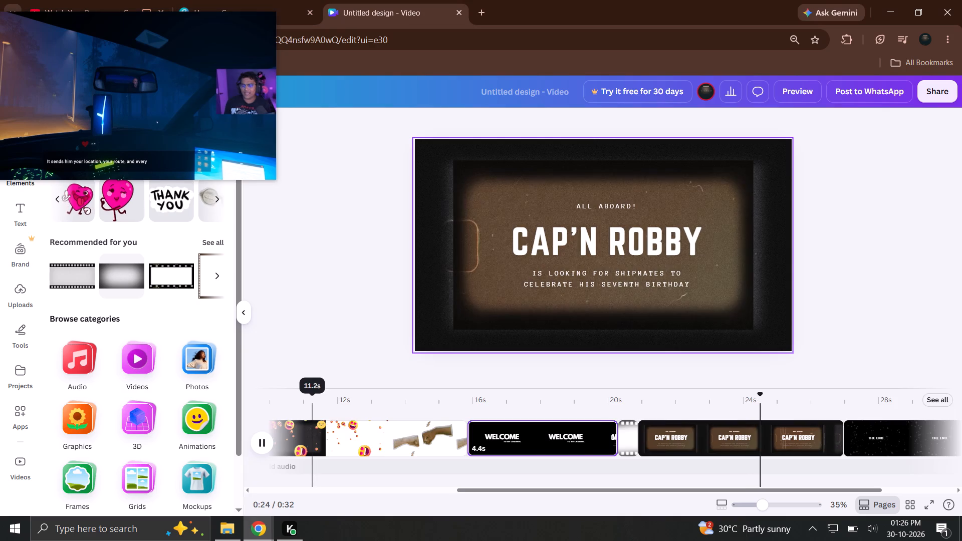
pyautogui.moveTo(295, 400); pyautogui.dragTo(260, 412)
pyautogui.click(259, 452)
pyautogui.click(259, 452)
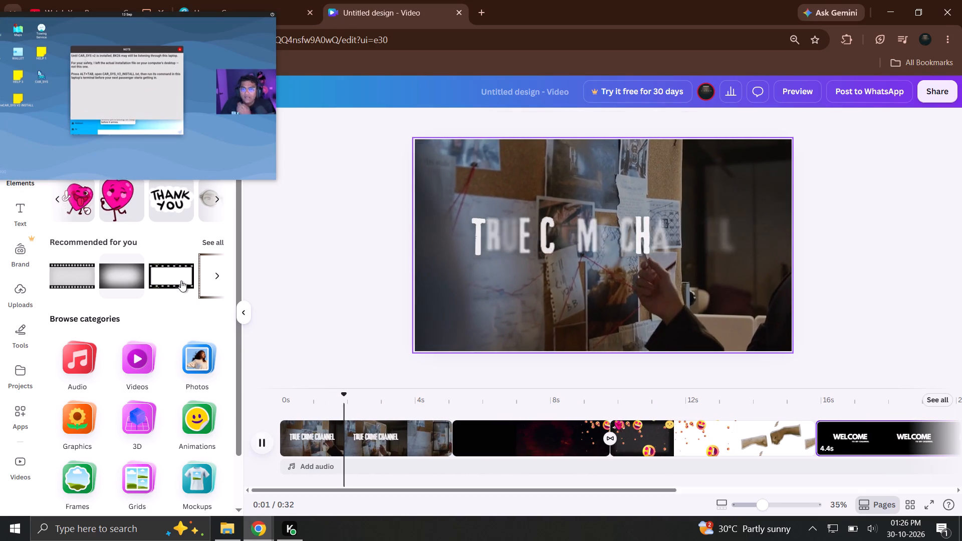
# Add the THANK YOU graphic to the TRUE CRIME CHANNEL page and position it over most of the title.
pyautogui.moveTo(173, 219); pyautogui.dragTo(579, 210)
pyautogui.moveTo(692, 269); pyautogui.dragTo(645, 246)
pyautogui.moveTo(638, 247); pyautogui.dragTo(588, 223)
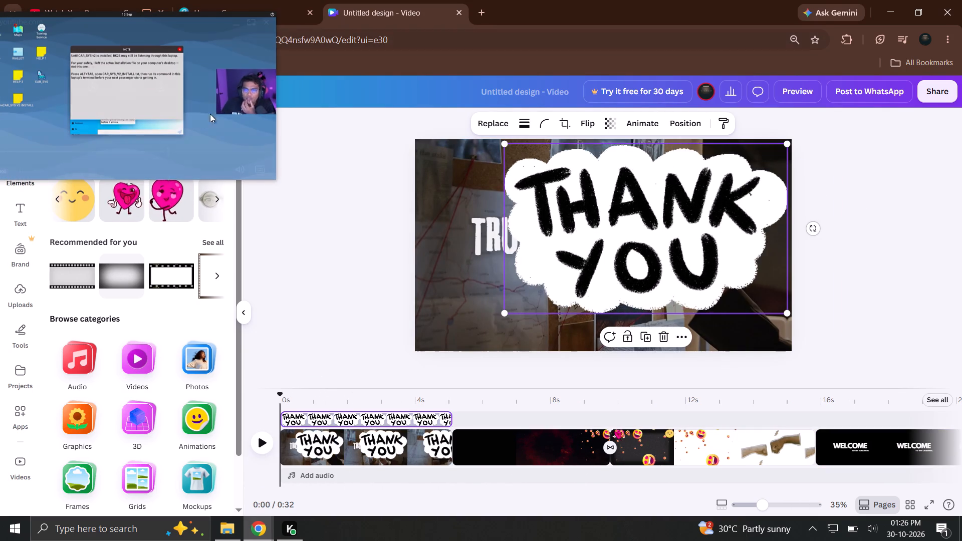
# Play the intro page from the start to check the THANK YOU graphic.
pyautogui.click(174, 151)
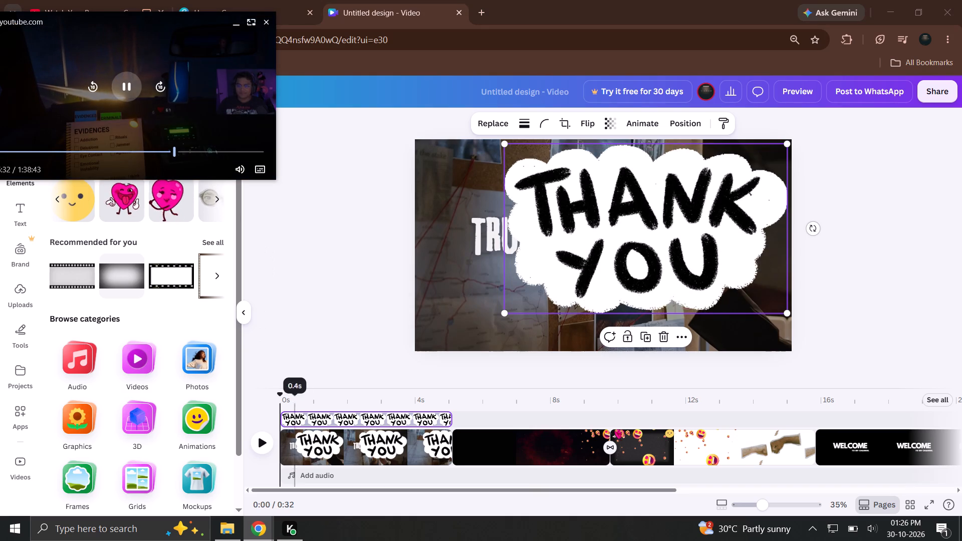
pyautogui.click(268, 435)
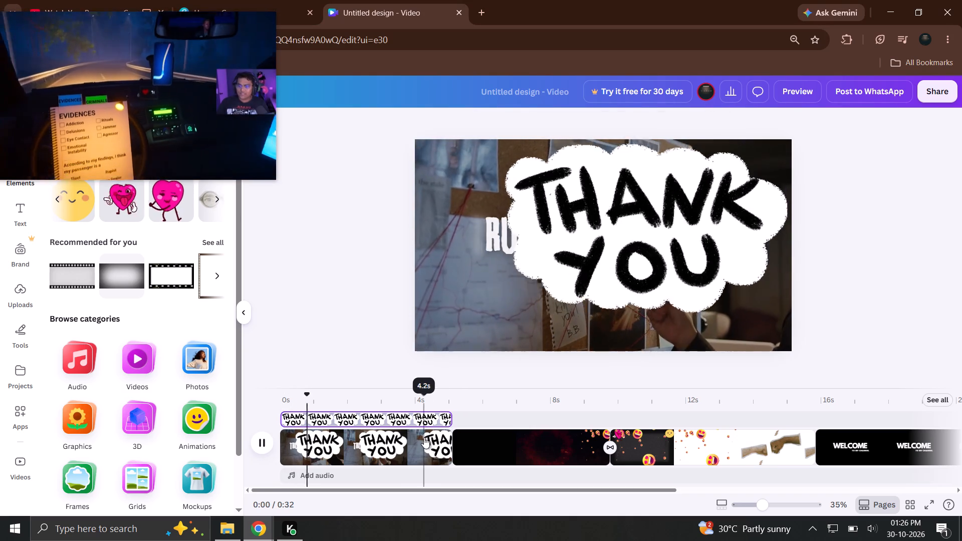
# Shorten the THANK YOU graphic's timing on the intro page so it ends at about 1.2 s.
pyautogui.moveTo(451, 423); pyautogui.dragTo(321, 415)
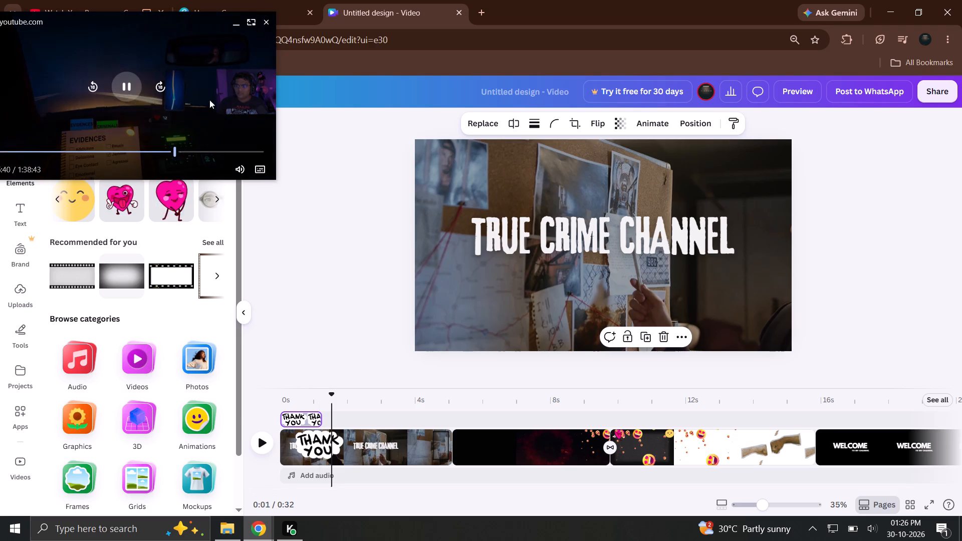
# Seek to a later part of the floating YouTube video.
pyautogui.click(186, 149)
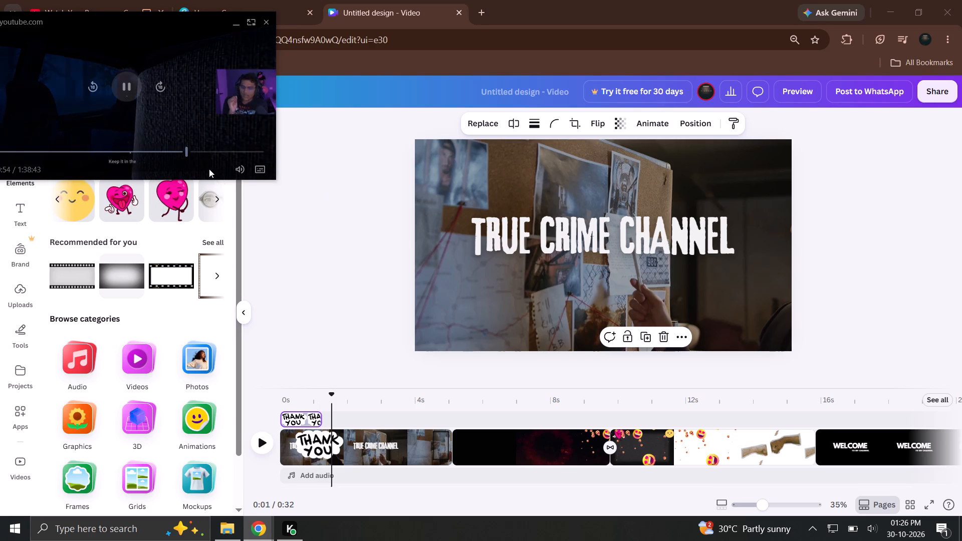
pyautogui.click(182, 155)
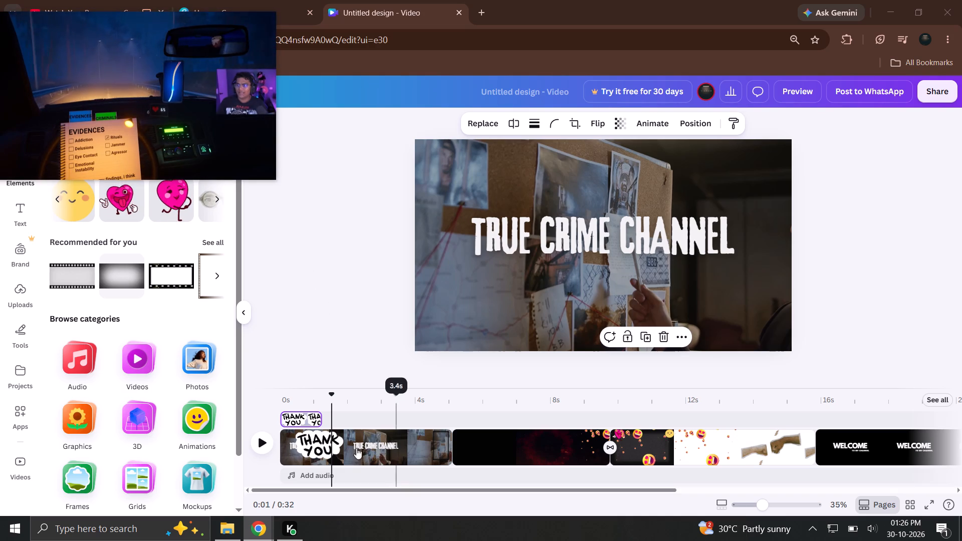
# Review the video from about 1.5 s through the intro pages up to about 10 s.
pyautogui.click(267, 433)
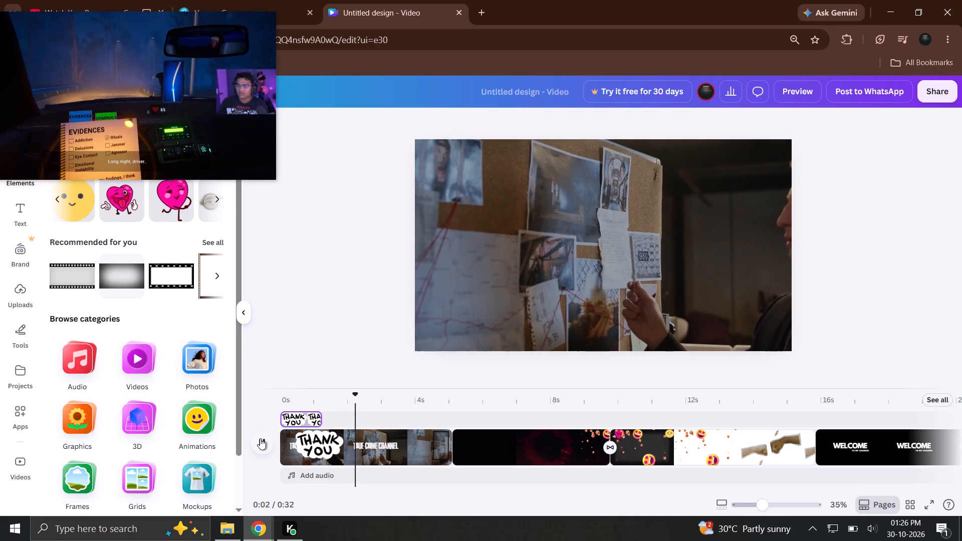
pyautogui.click(175, 154)
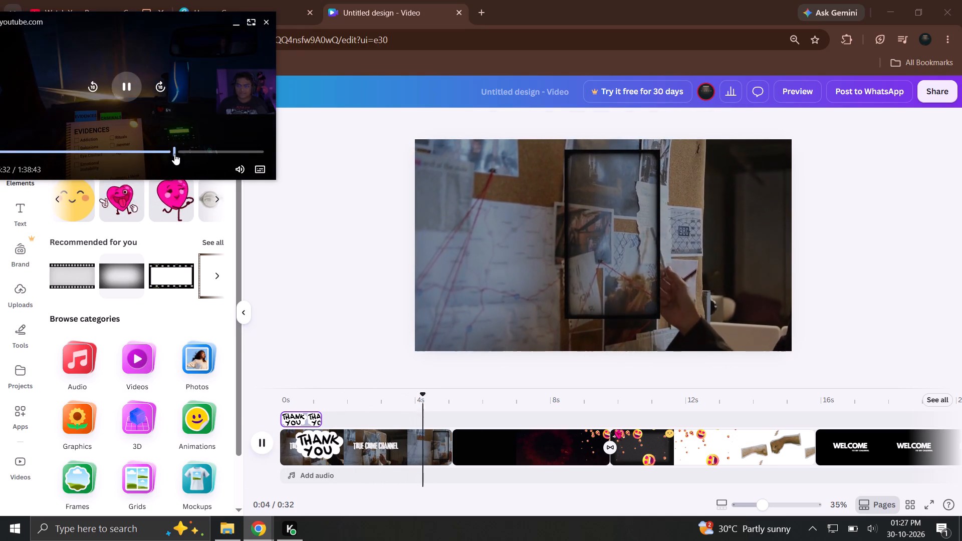
pyautogui.moveTo(333, 398); pyautogui.dragTo(422, 410)
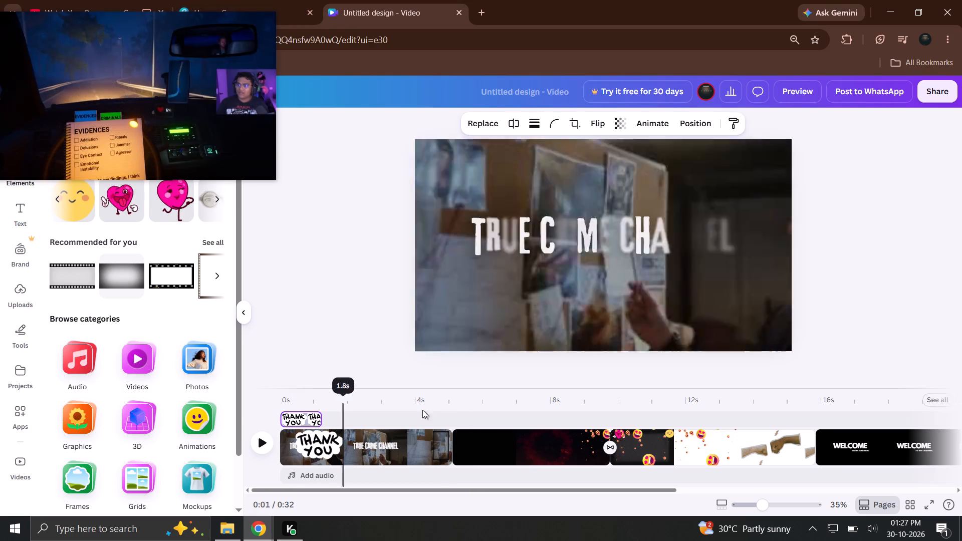
pyautogui.moveTo(422, 410); pyautogui.dragTo(453, 415)
pyautogui.doubleClick(265, 436)
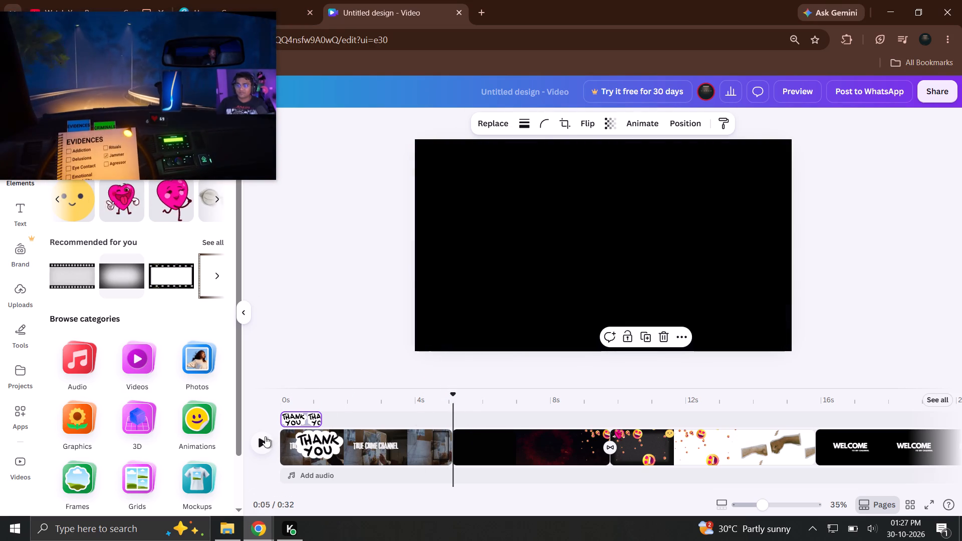
pyautogui.moveTo(464, 403); pyautogui.dragTo(619, 405)
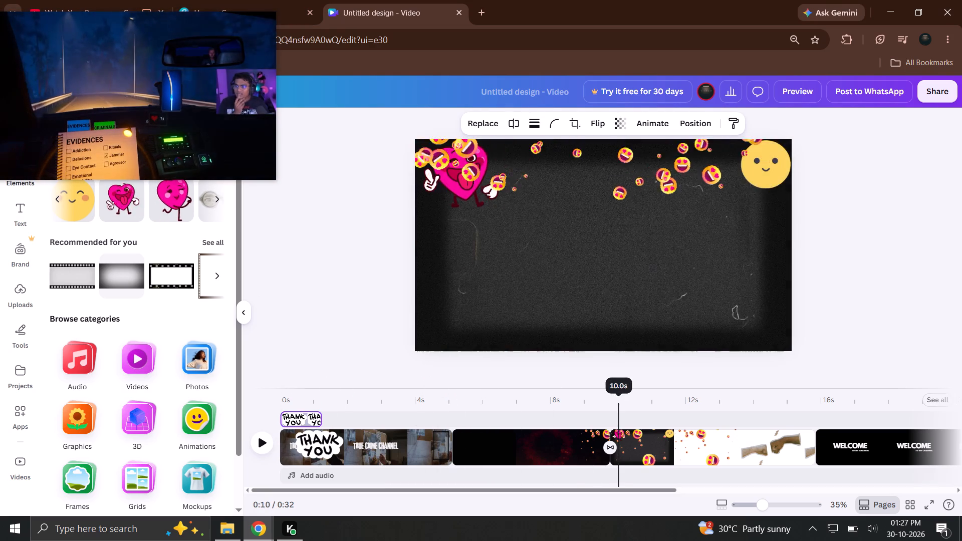
# Place the woman's portrait photo on the emoji-covered film-frame page at about 10 s.
pyautogui.moveTo(619, 405); pyautogui.dragTo(616, 407)
pyautogui.click(266, 449)
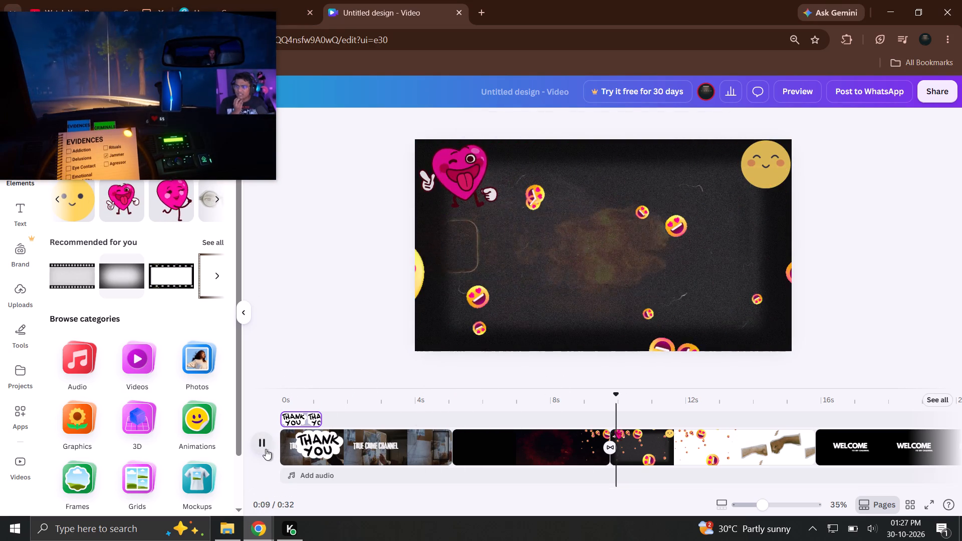
pyautogui.click(266, 449)
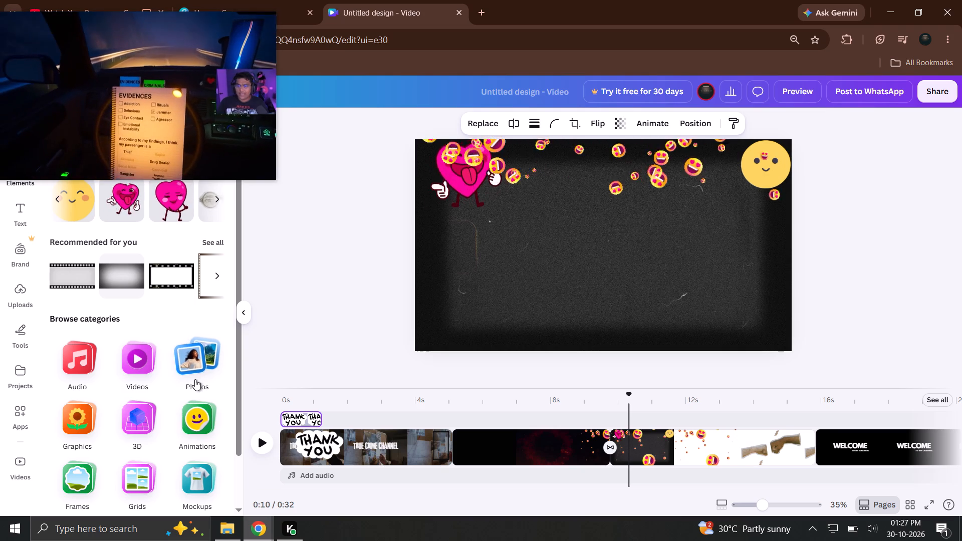
pyautogui.click(195, 379)
pyautogui.moveTo(142, 307); pyautogui.dragTo(502, 315)
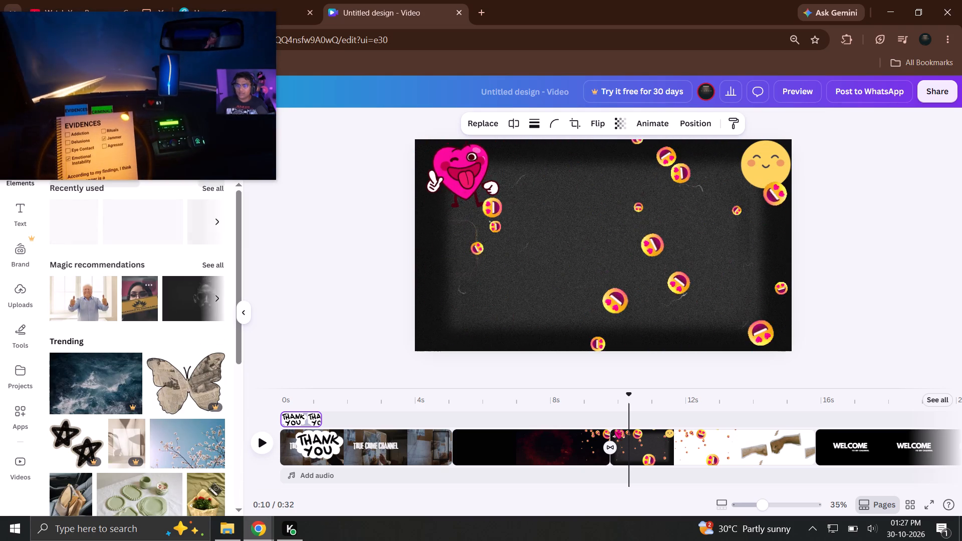
pyautogui.moveTo(502, 315); pyautogui.dragTo(578, 200)
pyautogui.moveTo(619, 236); pyautogui.dragTo(597, 245)
pyautogui.moveTo(609, 261); pyautogui.dragTo(605, 270)
# Replay the video from about 9.5 s to check the page with the portrait photo.
pyautogui.press('space')
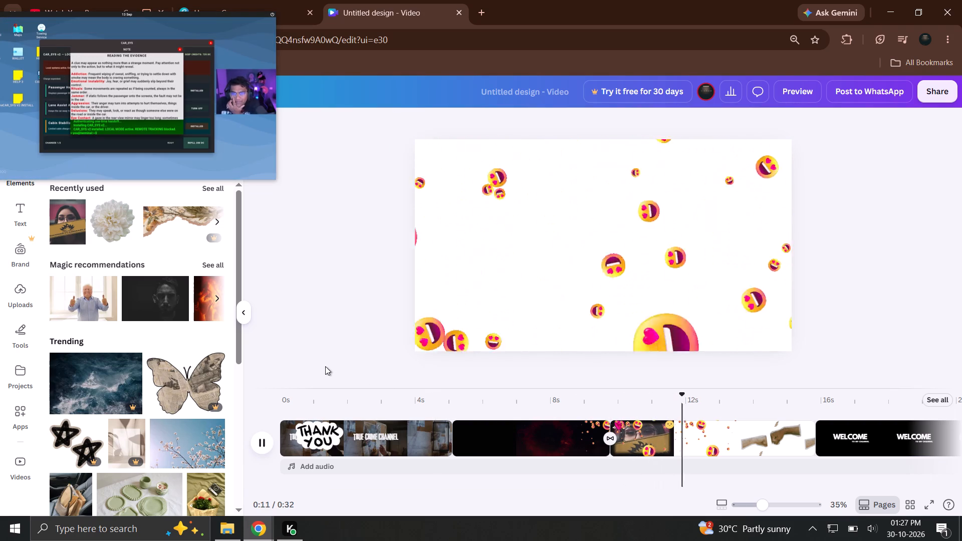
pyautogui.moveTo(593, 408); pyautogui.dragTo(585, 409)
pyautogui.click(603, 402)
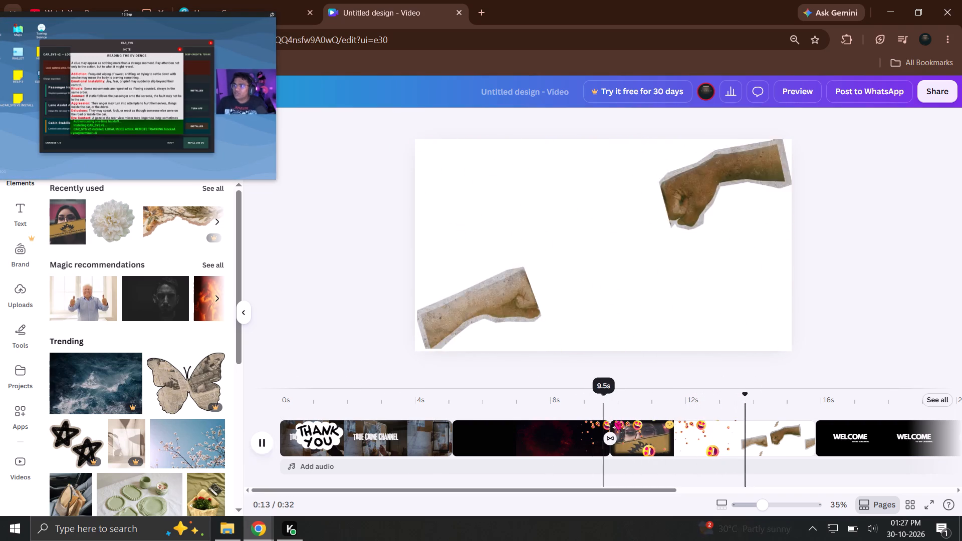
pyautogui.press('space')
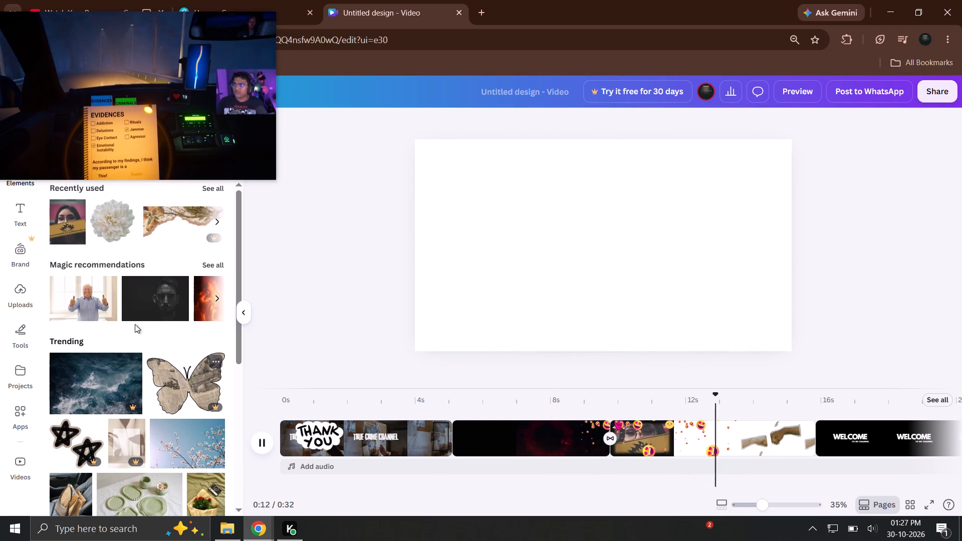
# Insert the building facade photo as a 5.0 s page between the fist-bump page and the WELCOME page, and play it back.
pyautogui.scroll(-4, 100, 338)
pyautogui.moveTo(117, 327); pyautogui.dragTo(901, 414)
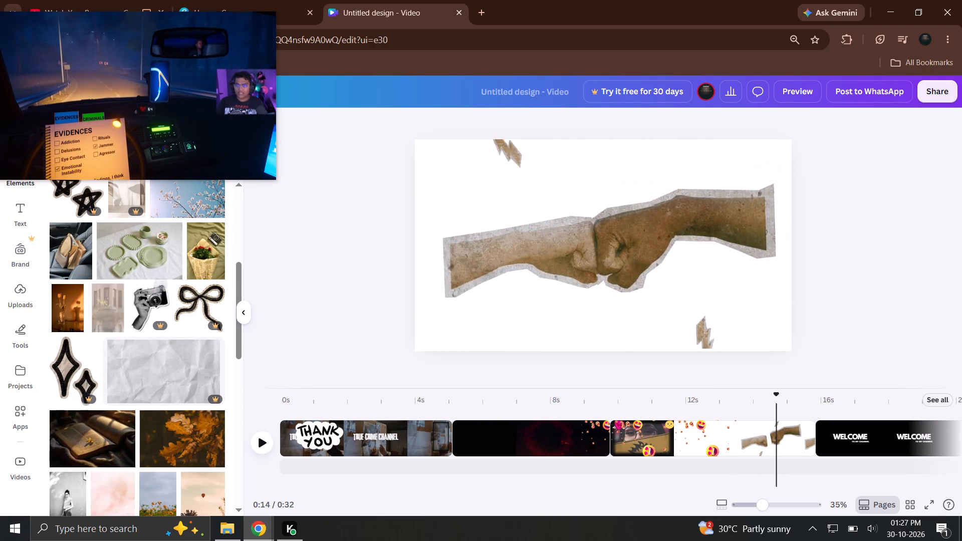
pyautogui.moveTo(901, 414); pyautogui.dragTo(809, 410)
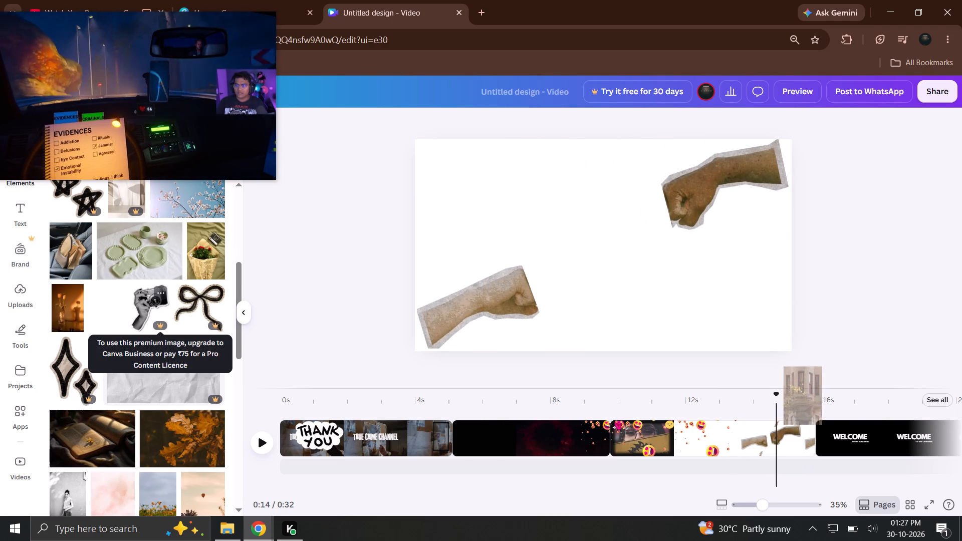
pyautogui.moveTo(809, 410); pyautogui.dragTo(818, 427)
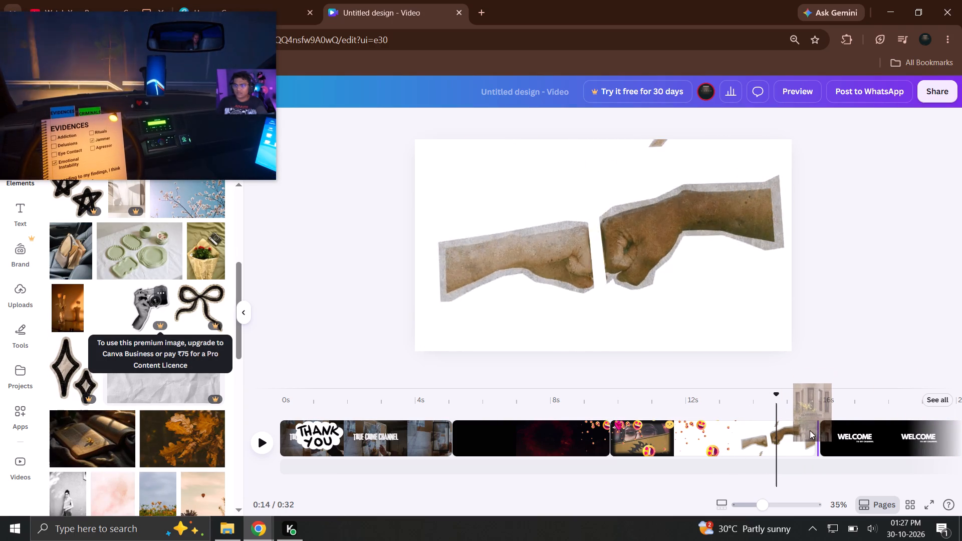
pyautogui.click(817, 404)
pyautogui.press('space')
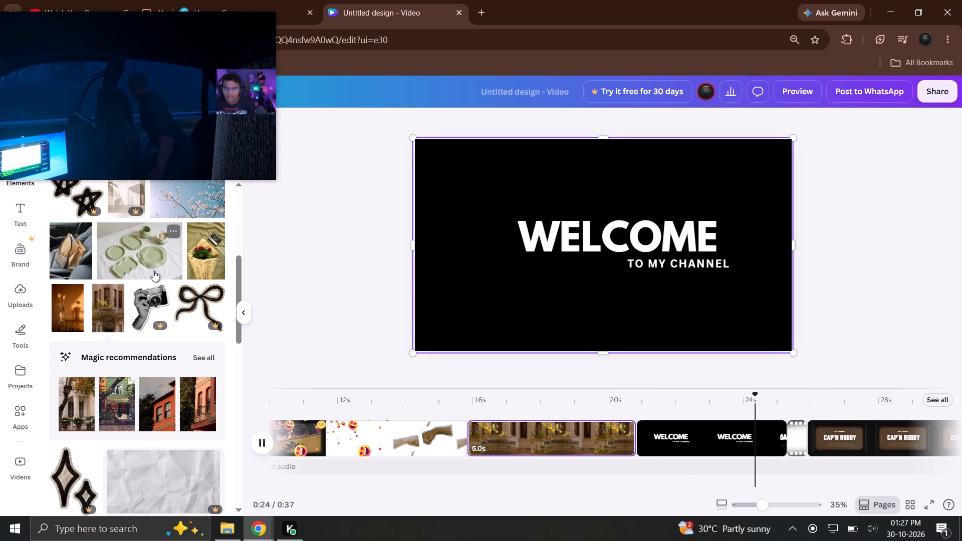
# Insert the green ceramic dishes photo as a page between the WELCOME and CAP'N ROBBY pages, and check it in the timeline.
pyautogui.moveTo(153, 270); pyautogui.dragTo(789, 437)
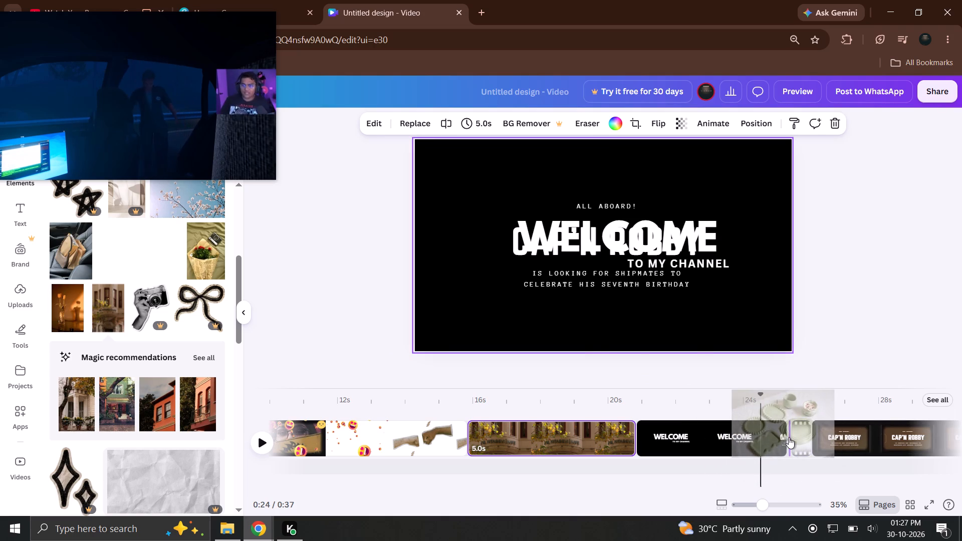
pyautogui.press('space')
pyautogui.moveTo(754, 411); pyautogui.dragTo(582, 395)
pyautogui.moveTo(569, 395); pyautogui.dragTo(557, 395)
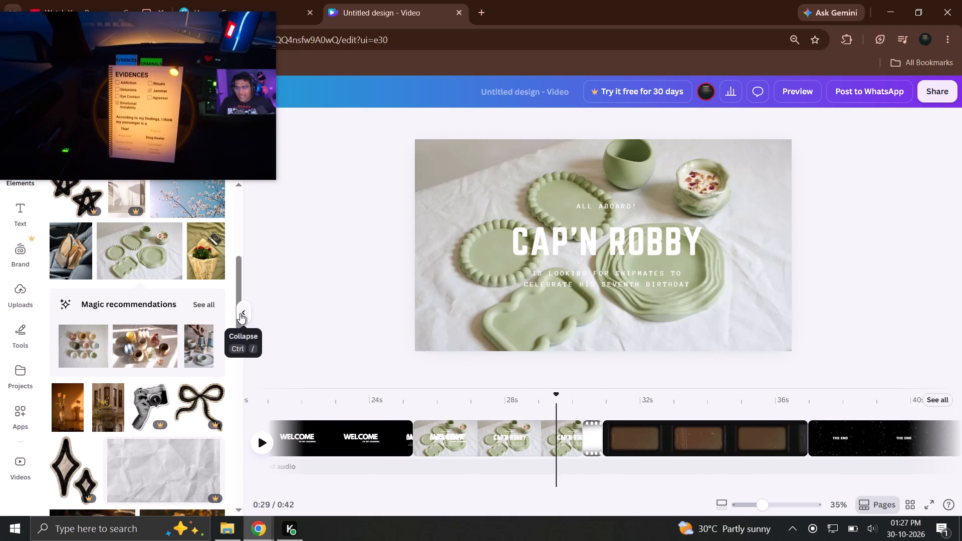
# Place the orange tulip-vase photo in the upper-left corner of the ceramic dishes page.
pyautogui.moveTo(236, 331); pyautogui.dragTo(232, 353)
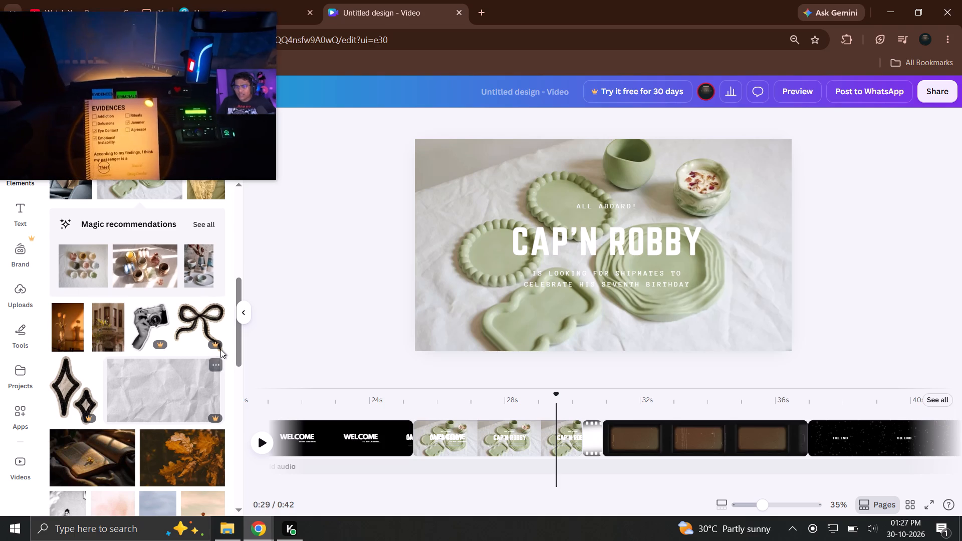
pyautogui.click(87, 325)
pyautogui.moveTo(73, 327); pyautogui.dragTo(559, 331)
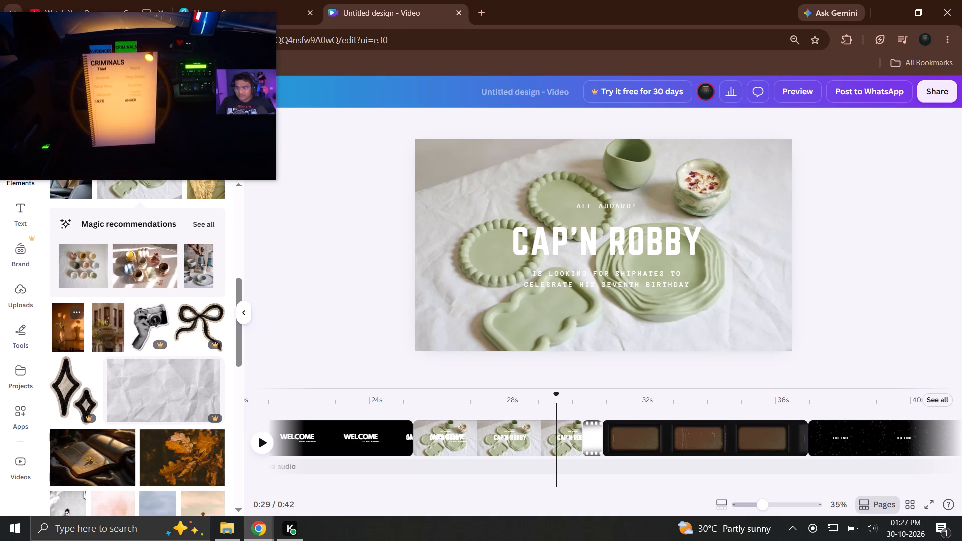
pyautogui.moveTo(559, 331); pyautogui.dragTo(465, 210)
pyautogui.moveTo(513, 294); pyautogui.dragTo(474, 243)
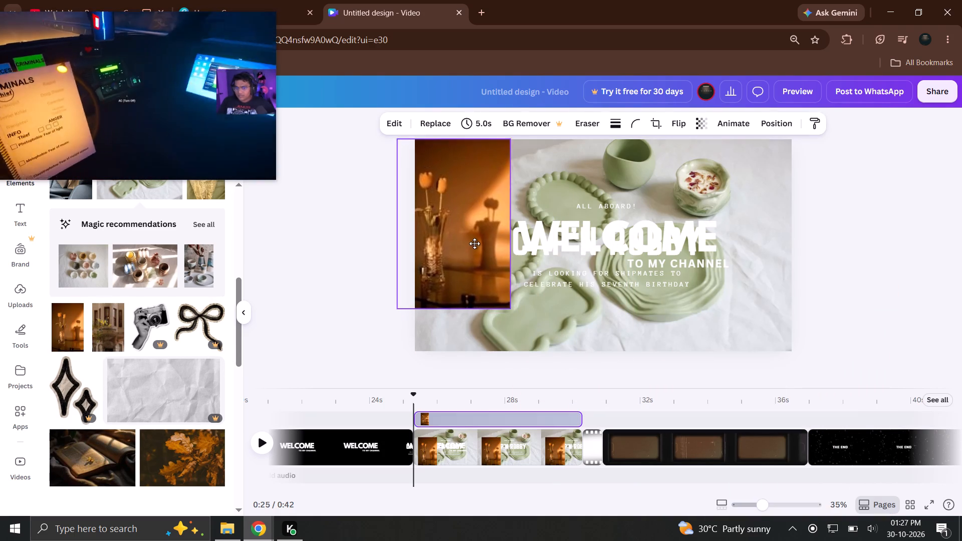
pyautogui.moveTo(474, 243); pyautogui.dragTo(478, 241)
# Delete the overlapping WELCOME TO MY CHANNEL and CAP'N ROBBY text over the ceramic dishes page.
pyautogui.click(722, 260)
pyautogui.moveTo(754, 193); pyautogui.dragTo(684, 310)
pyautogui.press('BackSpace')
pyautogui.moveTo(654, 286); pyautogui.dragTo(649, 286)
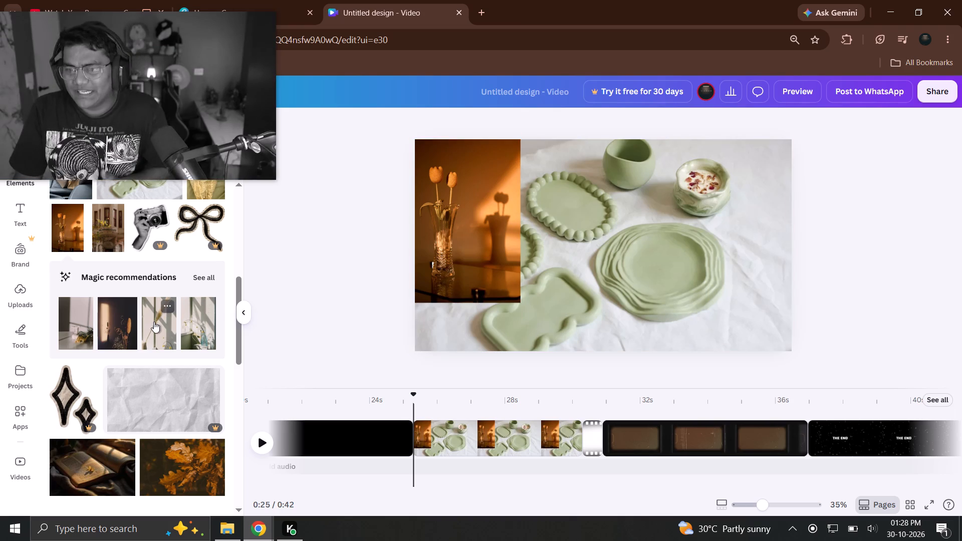
# Add the autumn oak leaves photo at the upper right of the ceramic dishes page and start playback.
pyautogui.moveTo(179, 457); pyautogui.dragTo(568, 303)
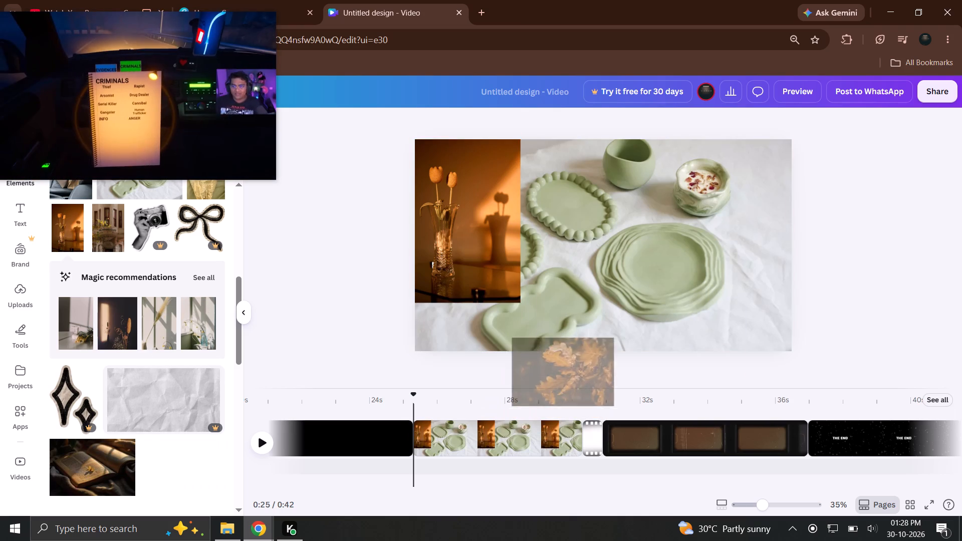
pyautogui.moveTo(568, 303); pyautogui.dragTo(598, 181)
pyautogui.moveTo(676, 240); pyautogui.dragTo(653, 214)
pyautogui.press('space')
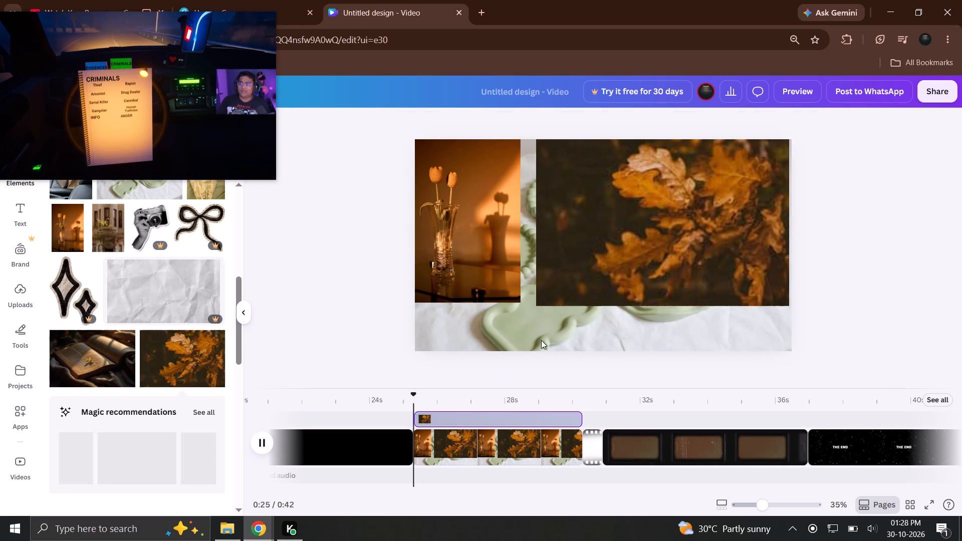
# Shorten the oak leaves photo's timing to 1.3 s and replay the video from about 23 s.
pyautogui.moveTo(580, 422); pyautogui.dragTo(424, 420)
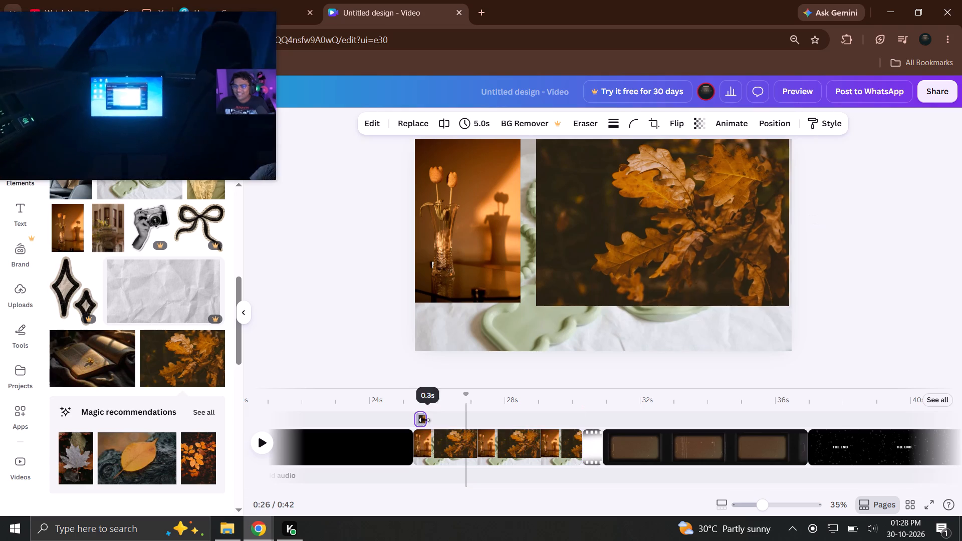
pyautogui.moveTo(424, 420); pyautogui.dragTo(455, 421)
pyautogui.moveTo(418, 404); pyautogui.dragTo(341, 406)
pyautogui.click(252, 447)
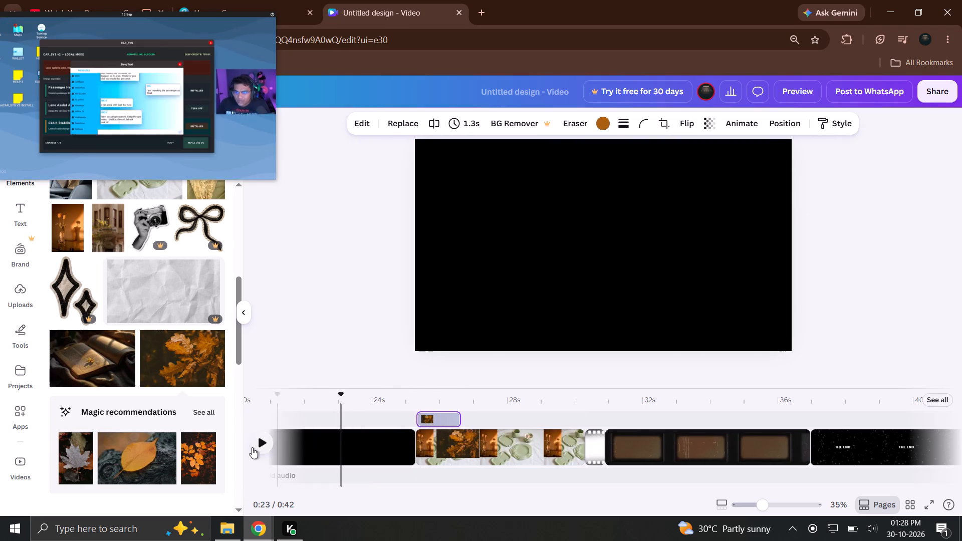
# Place the dark sunset-lit building photo on the right side of the ceramic dishes page and play it back.
pyautogui.scroll(-7, 108, 423)
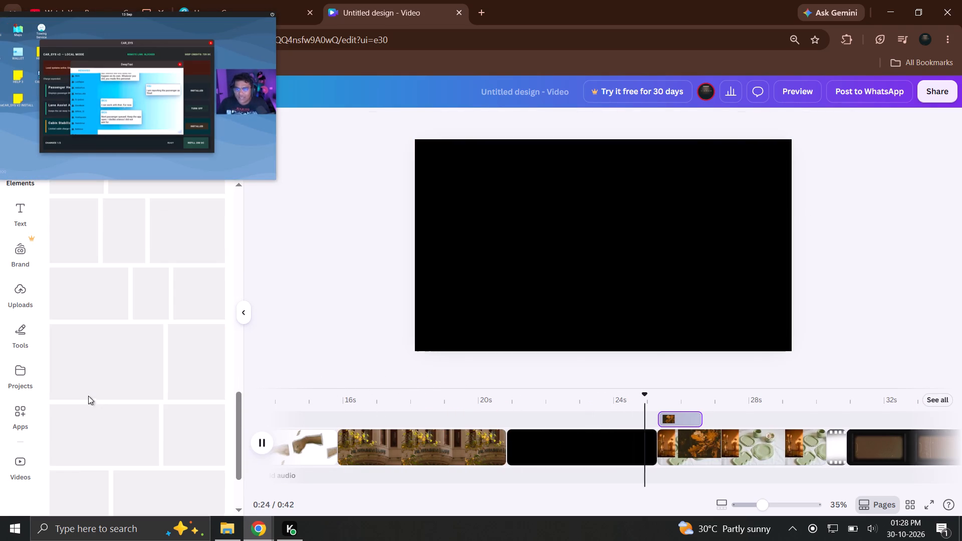
pyautogui.moveTo(140, 314); pyautogui.dragTo(720, 339)
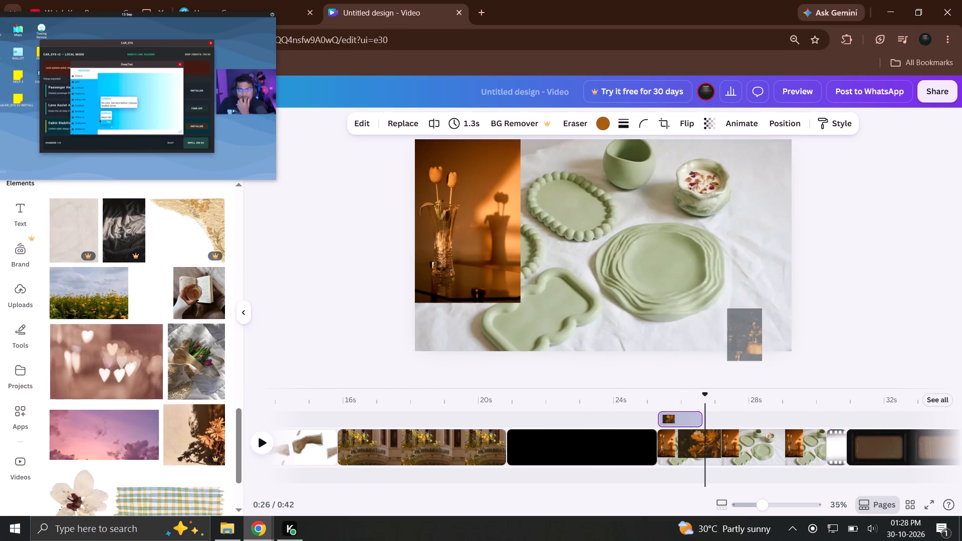
pyautogui.moveTo(720, 339); pyautogui.dragTo(675, 208)
pyautogui.moveTo(687, 240); pyautogui.dragTo(687, 220)
pyautogui.press('space')
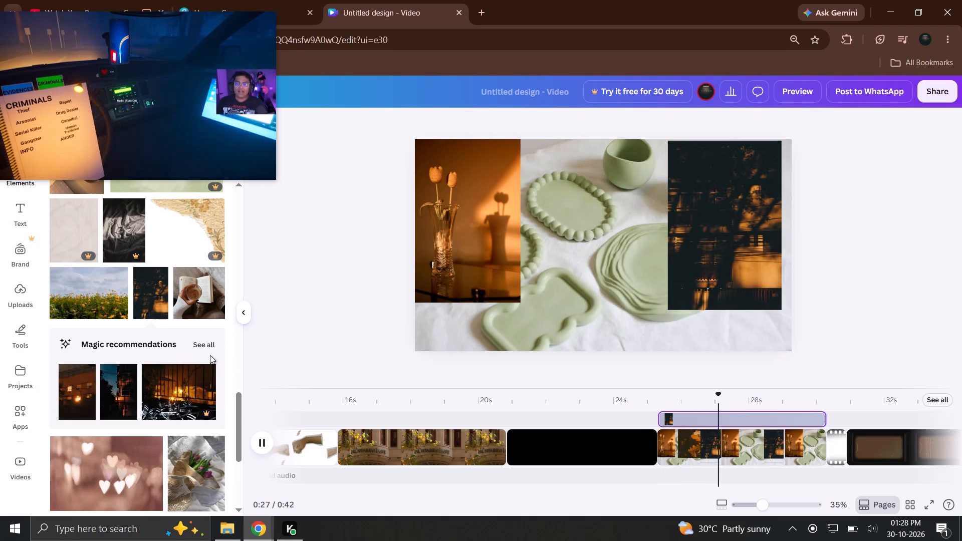
# Insert the pink sunset sky photo as a 5.0 s page between the brown film-frame page and THE END page.
pyautogui.scroll(-6, 102, 310)
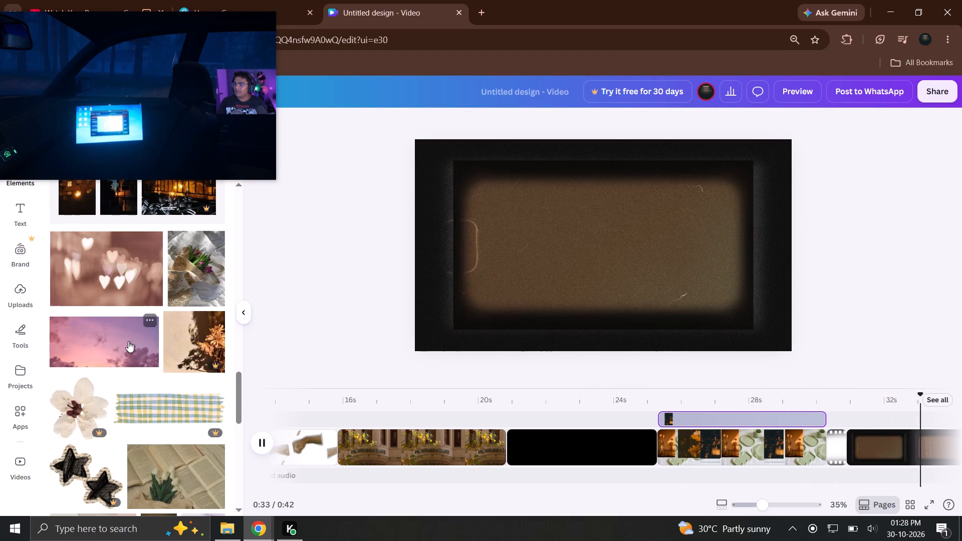
pyautogui.moveTo(128, 341); pyautogui.dragTo(205, 337)
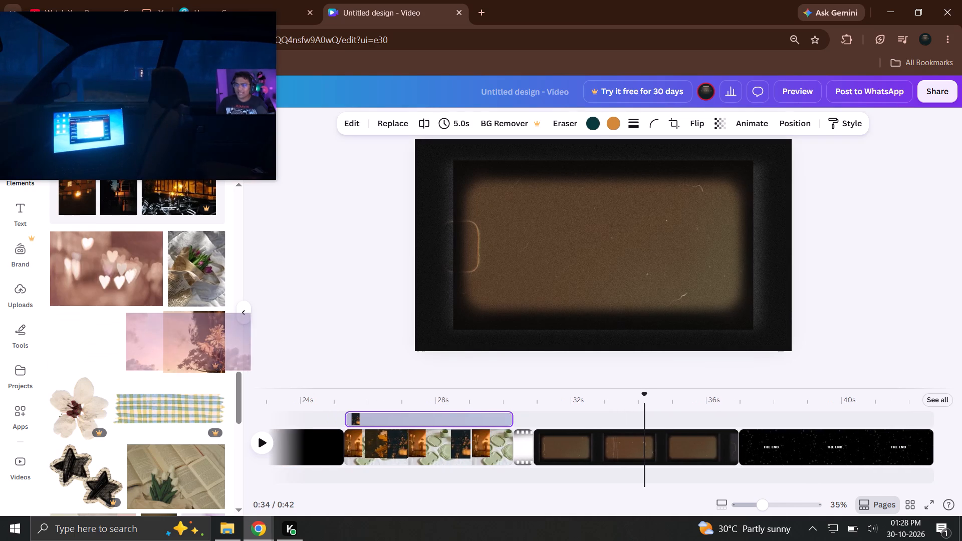
pyautogui.moveTo(205, 337); pyautogui.dragTo(749, 449)
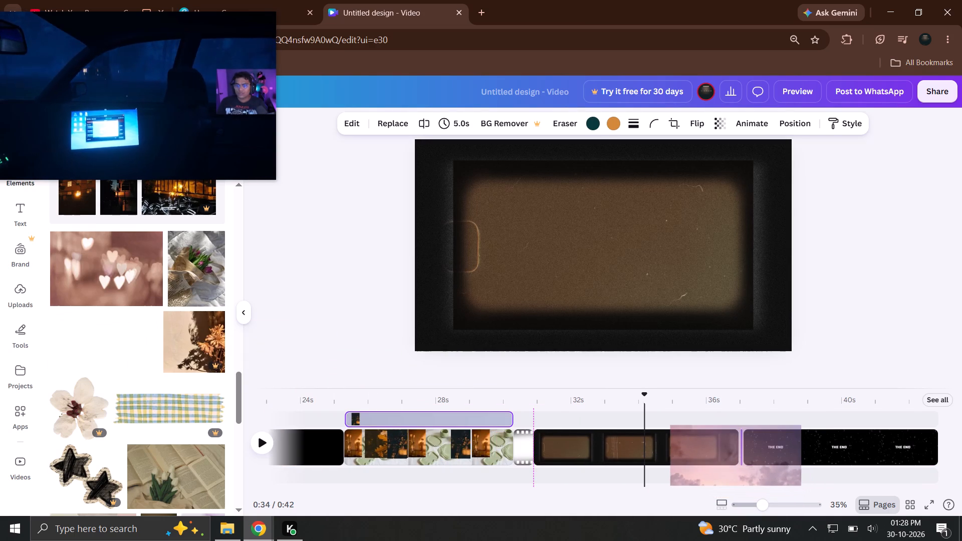
pyautogui.moveTo(749, 449); pyautogui.dragTo(747, 449)
pyautogui.click(743, 400)
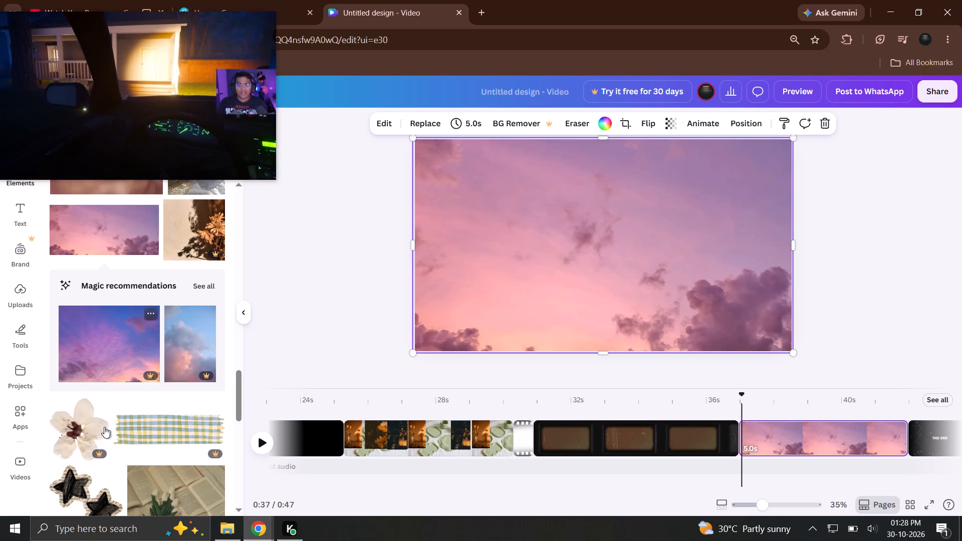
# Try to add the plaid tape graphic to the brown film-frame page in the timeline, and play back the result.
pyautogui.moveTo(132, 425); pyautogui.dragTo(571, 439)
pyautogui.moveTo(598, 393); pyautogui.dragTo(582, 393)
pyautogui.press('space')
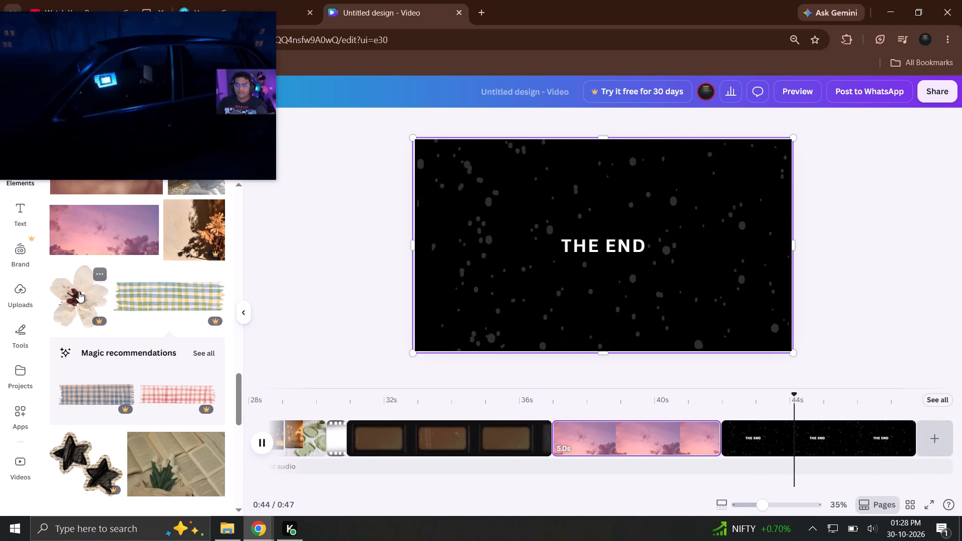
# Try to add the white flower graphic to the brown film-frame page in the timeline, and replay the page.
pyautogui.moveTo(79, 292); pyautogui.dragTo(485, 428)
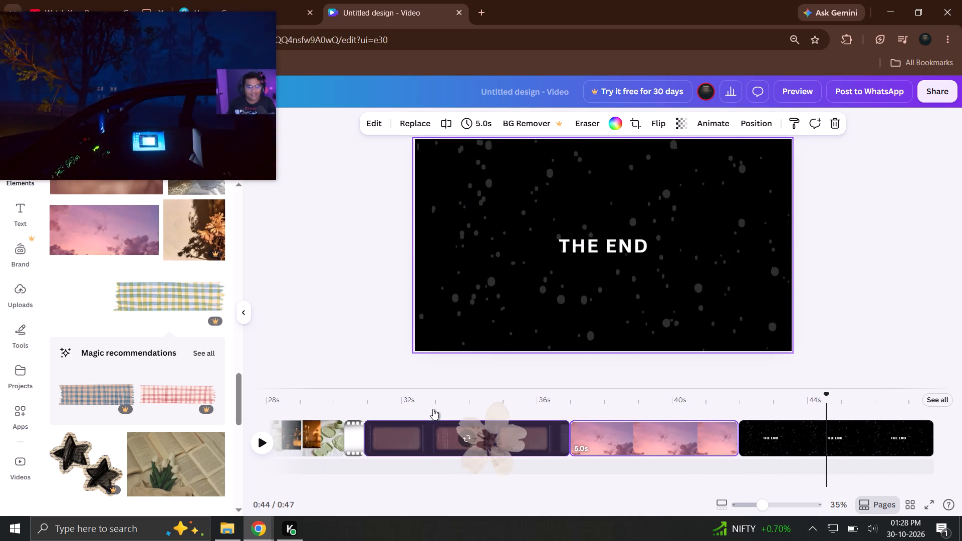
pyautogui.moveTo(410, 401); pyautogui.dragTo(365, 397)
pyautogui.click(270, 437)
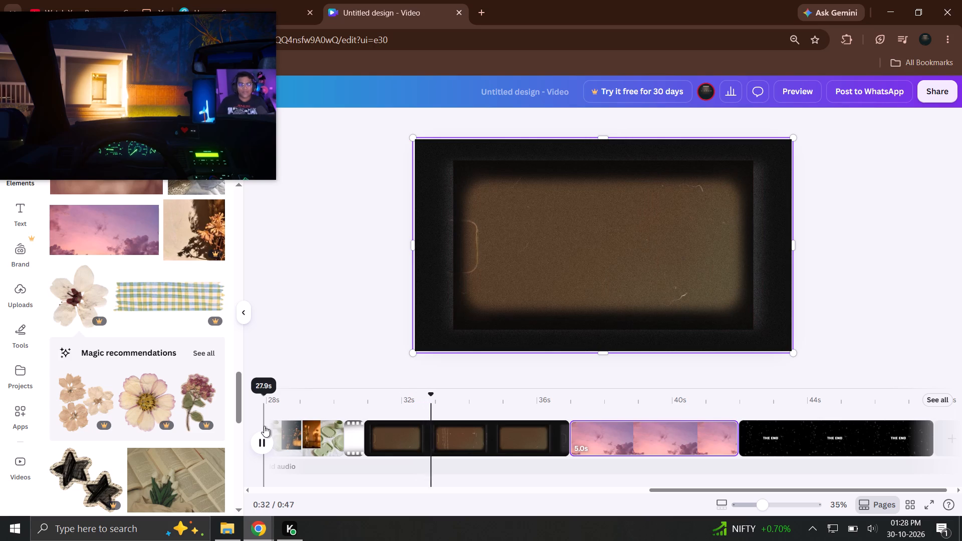
# Add the torn brown paper graphic to the film-frame page and position it across most of the canvas.
pyautogui.scroll(-6, 71, 339)
pyautogui.scroll(-3, 110, 320)
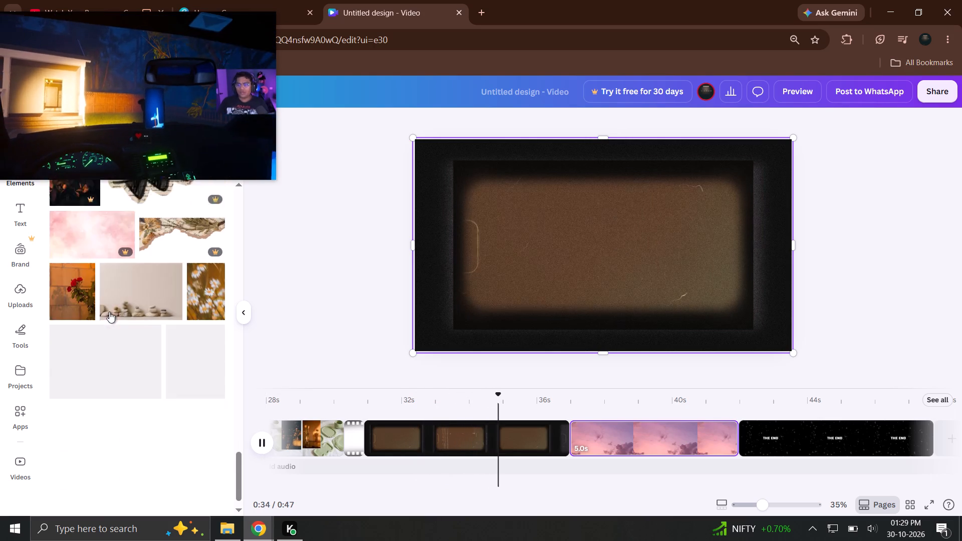
pyautogui.scroll(3, 109, 312)
pyautogui.moveTo(143, 284); pyautogui.dragTo(377, 277)
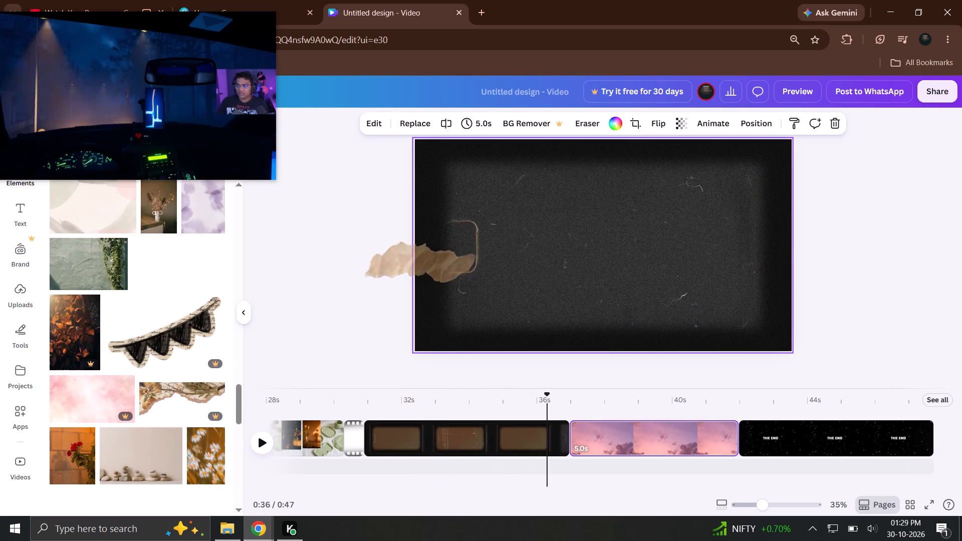
pyautogui.moveTo(377, 277); pyautogui.dragTo(522, 264)
pyautogui.moveTo(596, 281); pyautogui.dragTo(617, 267)
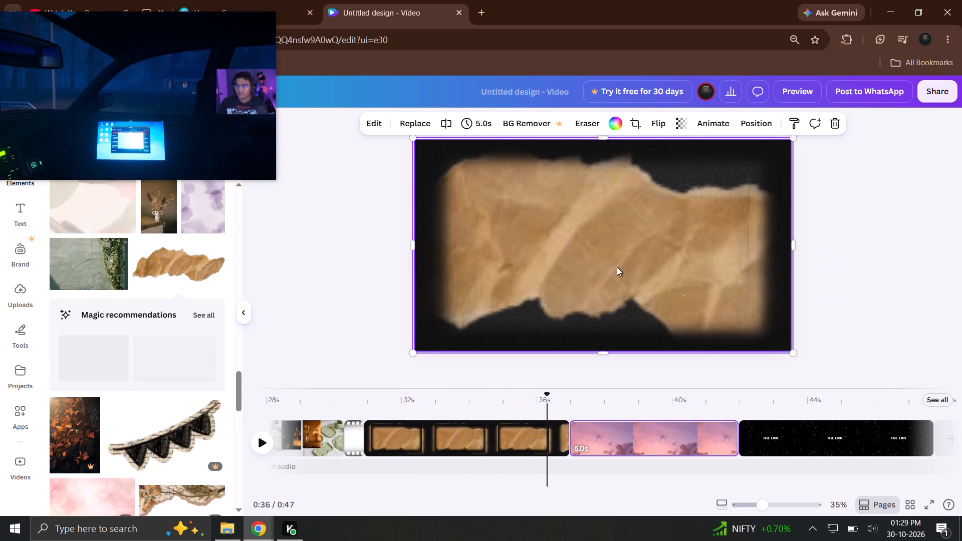
pyautogui.moveTo(617, 267); pyautogui.dragTo(603, 270)
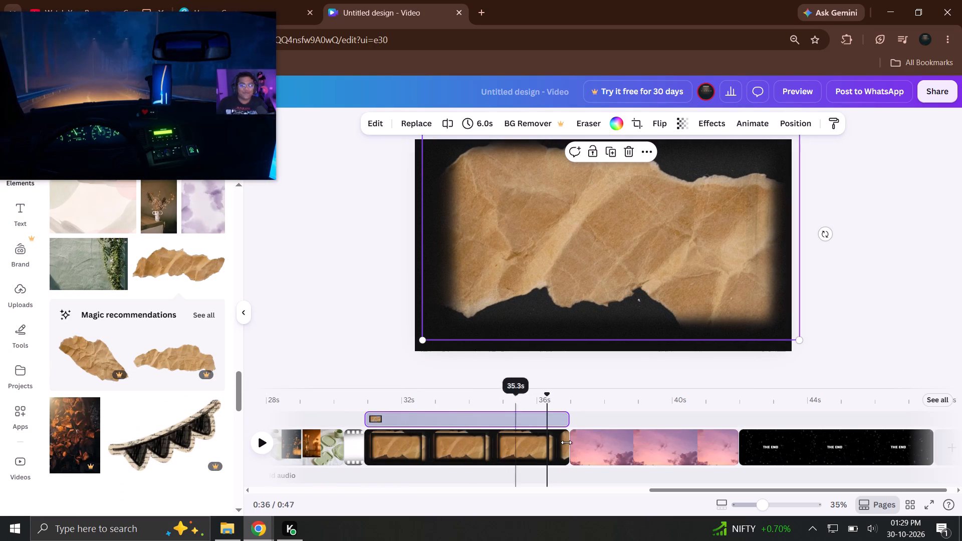
# Split the torn paper graphic at about 32.4 s and 34.6 s, and move the last 2.3 s piece to the film-frame page's start.
pyautogui.click(416, 396)
pyautogui.press('s')
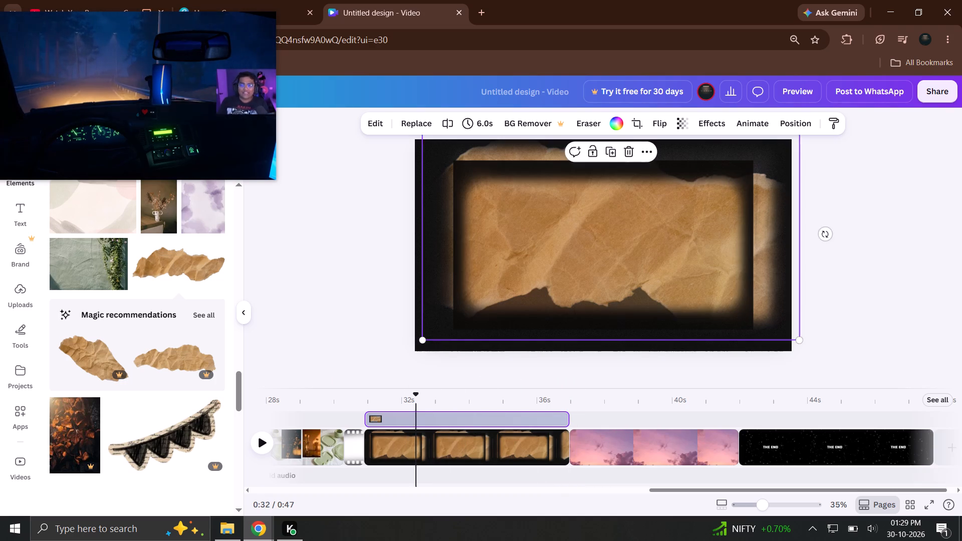
pyautogui.click(492, 407)
pyautogui.click(489, 401)
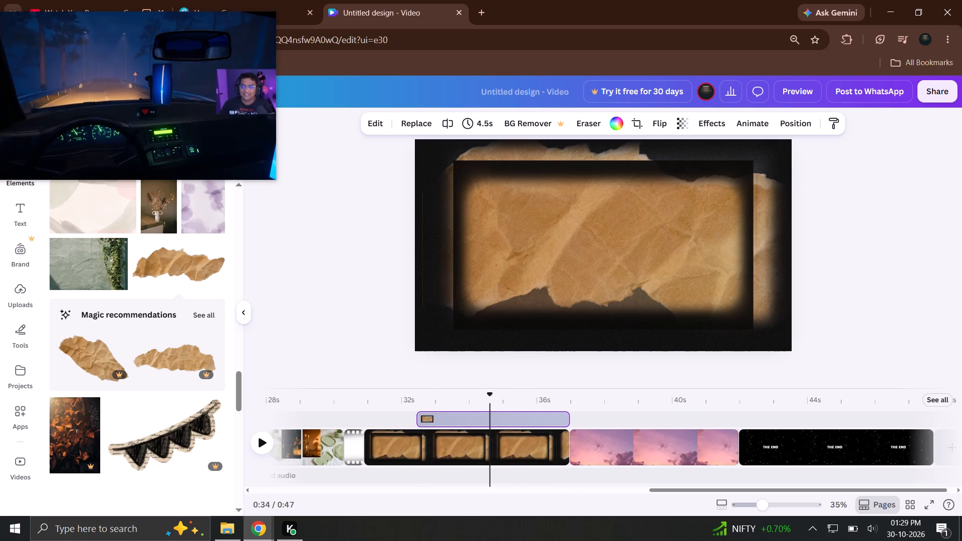
pyautogui.press('s')
pyautogui.moveTo(521, 417); pyautogui.dragTo(416, 415)
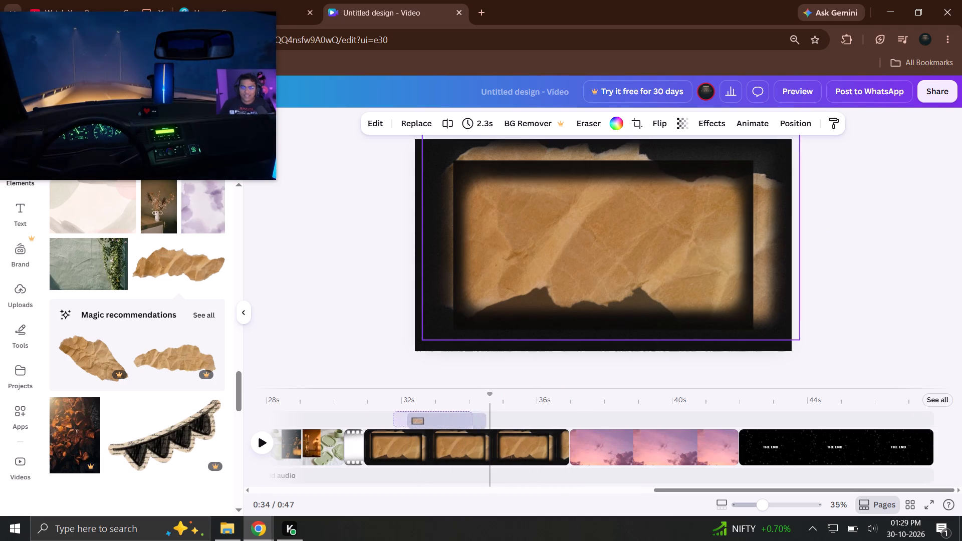
pyautogui.moveTo(416, 415); pyautogui.dragTo(397, 415)
pyautogui.moveTo(360, 393); pyautogui.dragTo(276, 395)
pyautogui.click(263, 450)
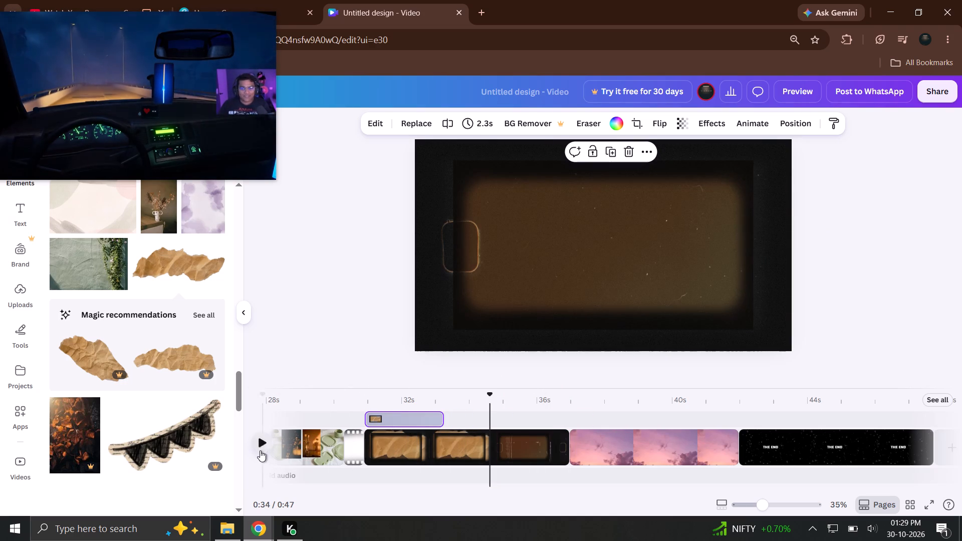
# Add the graphic of fanned black strips on torn paper to the pink sky page and enlarge it to nearly the full canvas width.
pyautogui.scroll(-7, 151, 415)
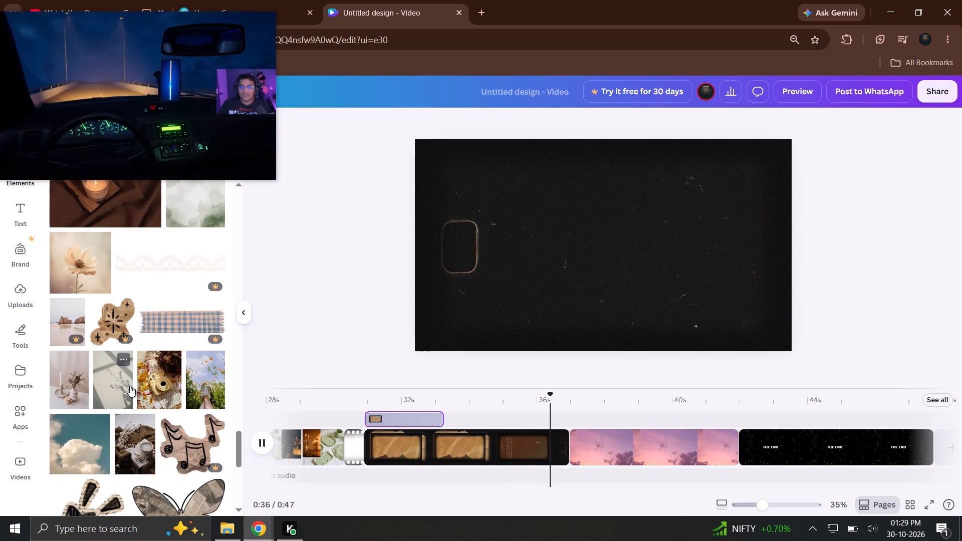
pyautogui.scroll(-5, 129, 375)
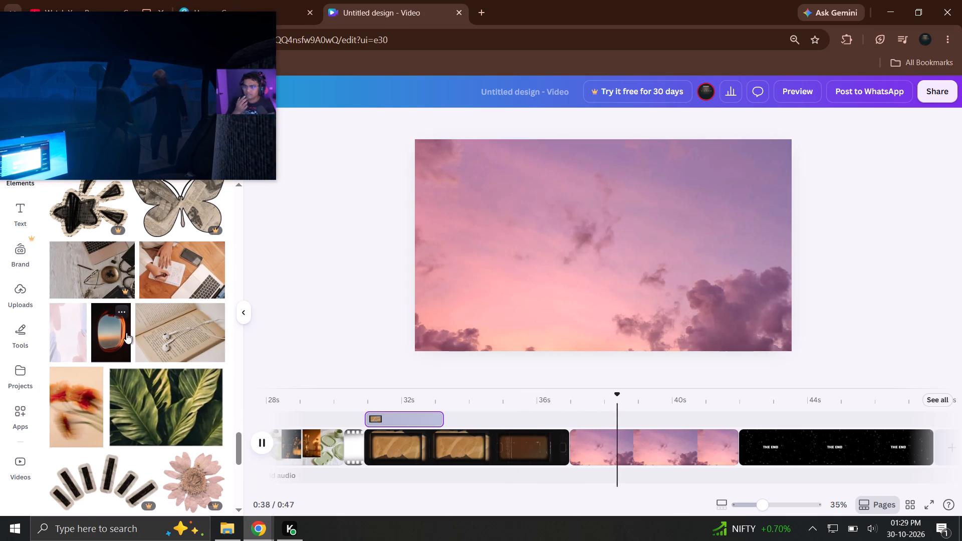
pyautogui.scroll(-6, 103, 370)
pyautogui.scroll(2, 105, 344)
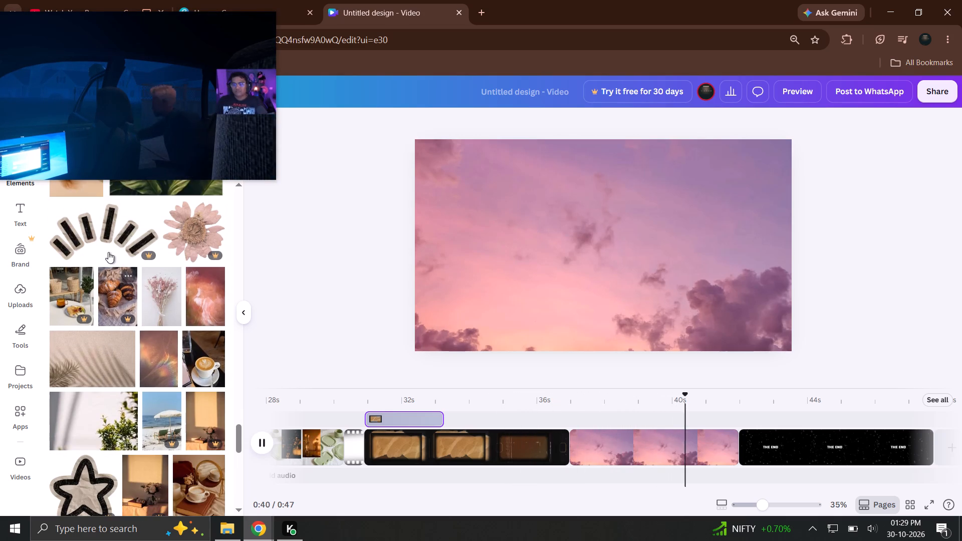
pyautogui.moveTo(108, 252); pyautogui.dragTo(525, 197)
pyautogui.moveTo(610, 239); pyautogui.dragTo(571, 235)
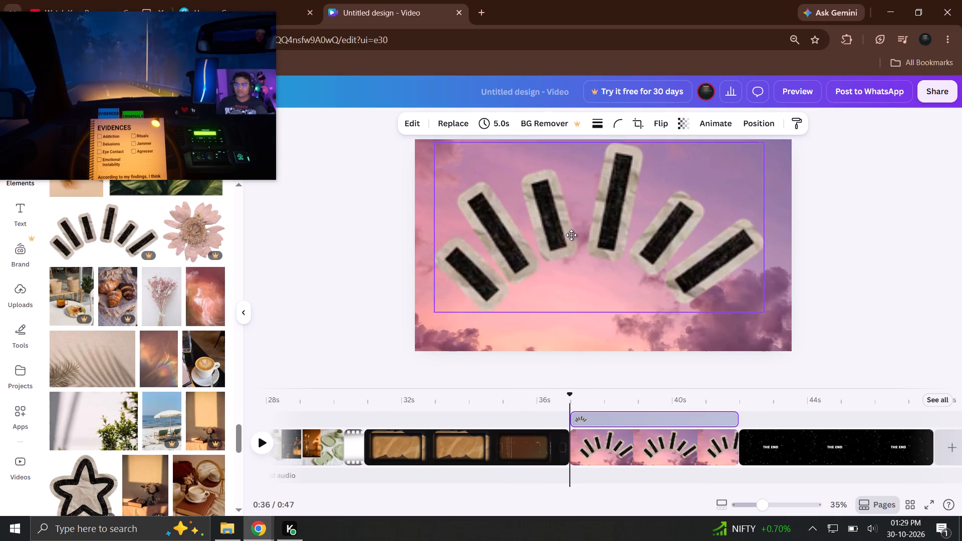
pyautogui.moveTo(571, 235); pyautogui.dragTo(572, 231)
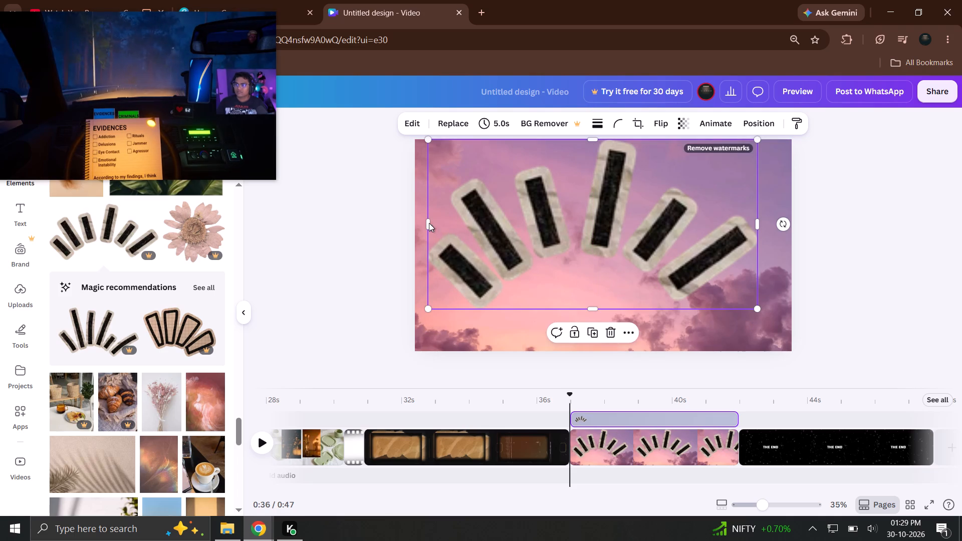
pyautogui.moveTo(427, 223); pyautogui.dragTo(414, 227)
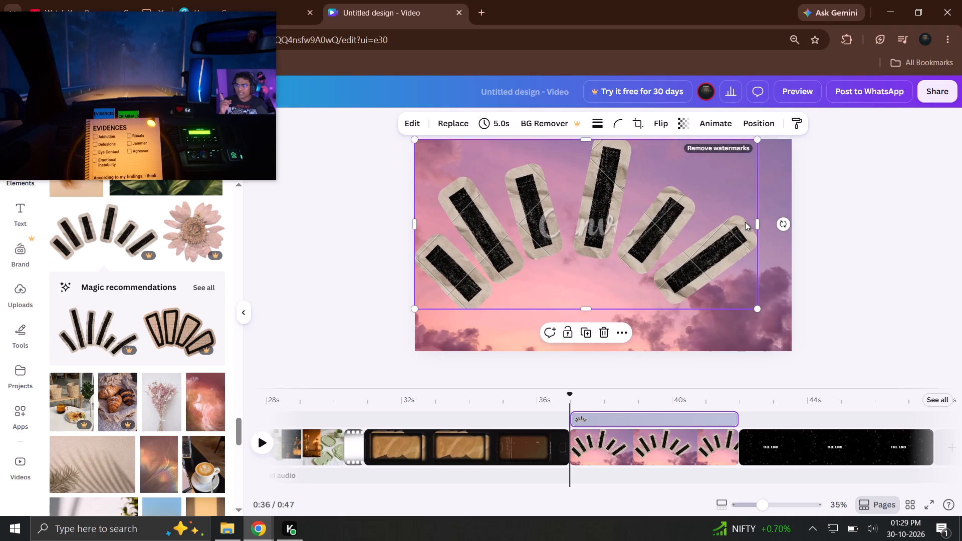
pyautogui.moveTo(757, 222); pyautogui.dragTo(788, 228)
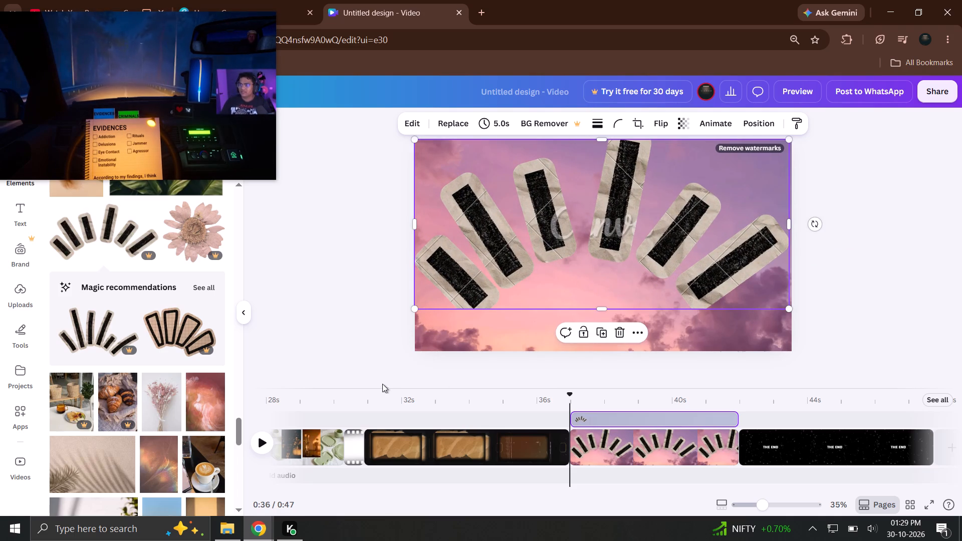
# Add the white flower graphic to THE END page and trim its beginning so it lasts 4.2 s.
pyautogui.scroll(-6, 156, 294)
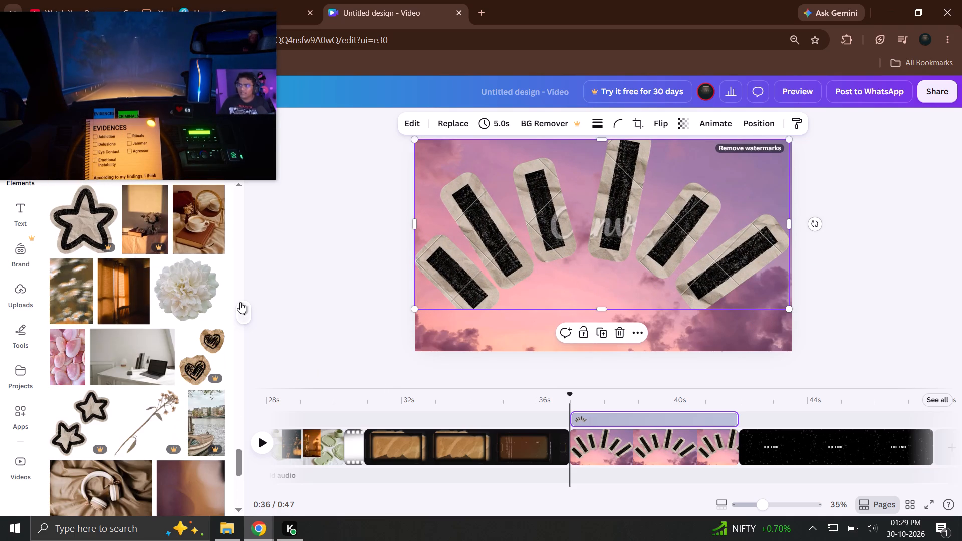
pyautogui.click(818, 406)
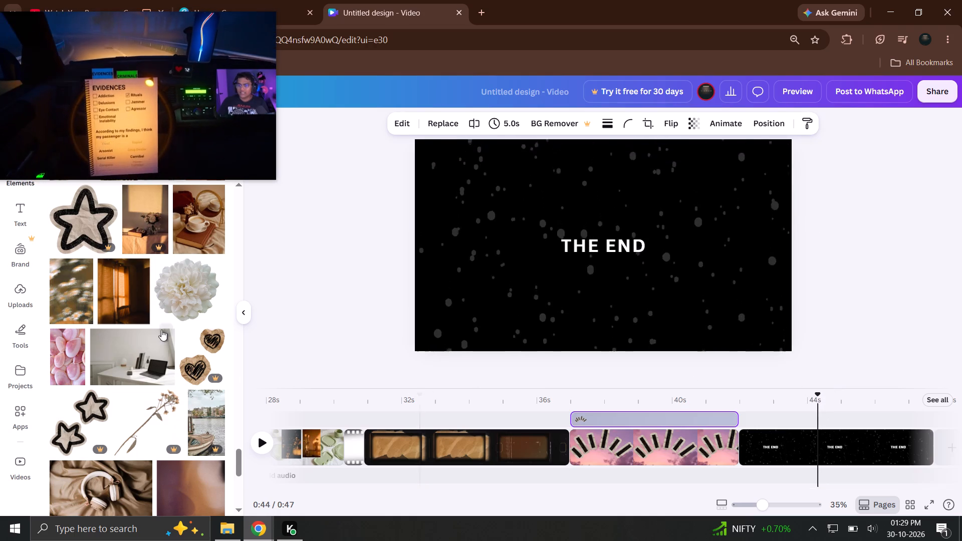
pyautogui.moveTo(177, 300); pyautogui.dragTo(804, 417)
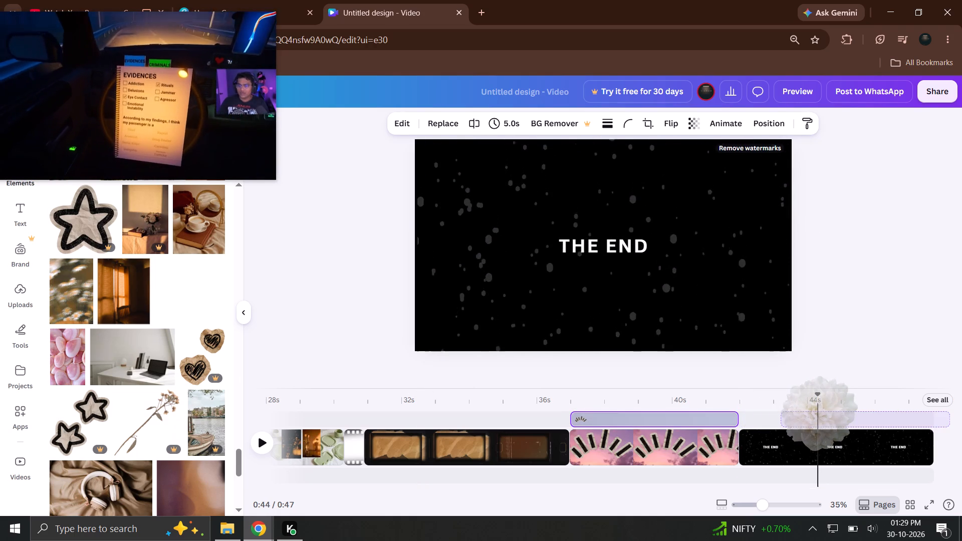
pyautogui.moveTo(804, 417); pyautogui.dragTo(817, 417)
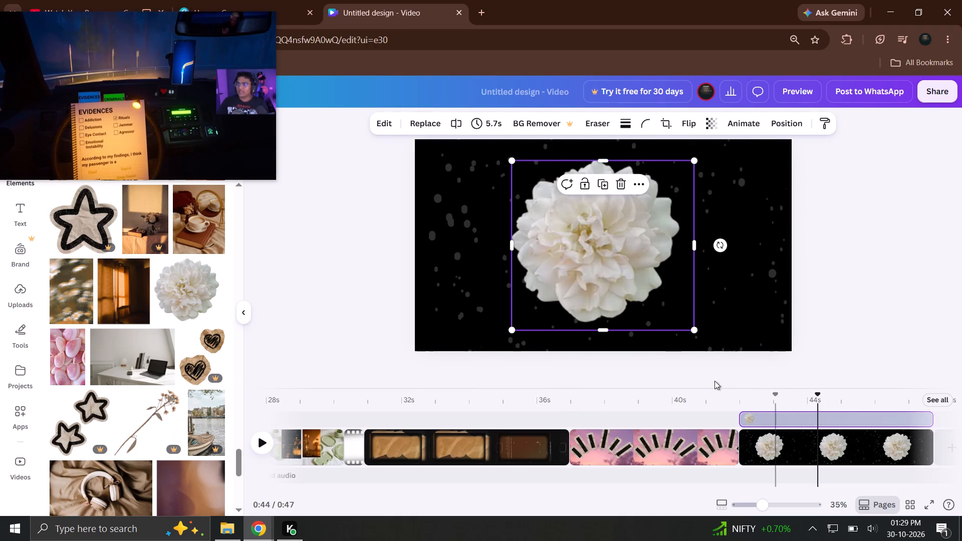
pyautogui.moveTo(750, 422); pyautogui.dragTo(801, 420)
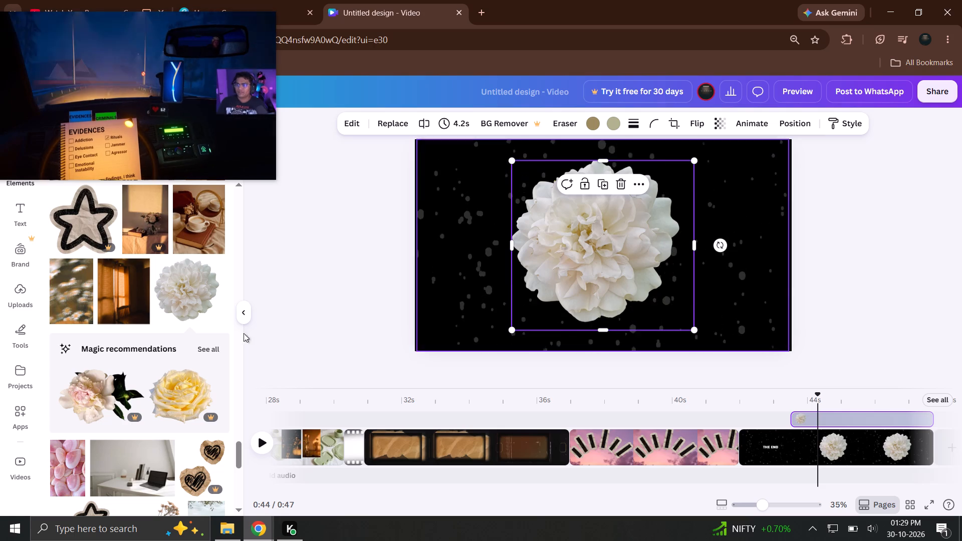
# Place the white flower in the upper-left corner of THE END page and the THE END text in its lower-right corner.
pyautogui.scroll(-5, 155, 353)
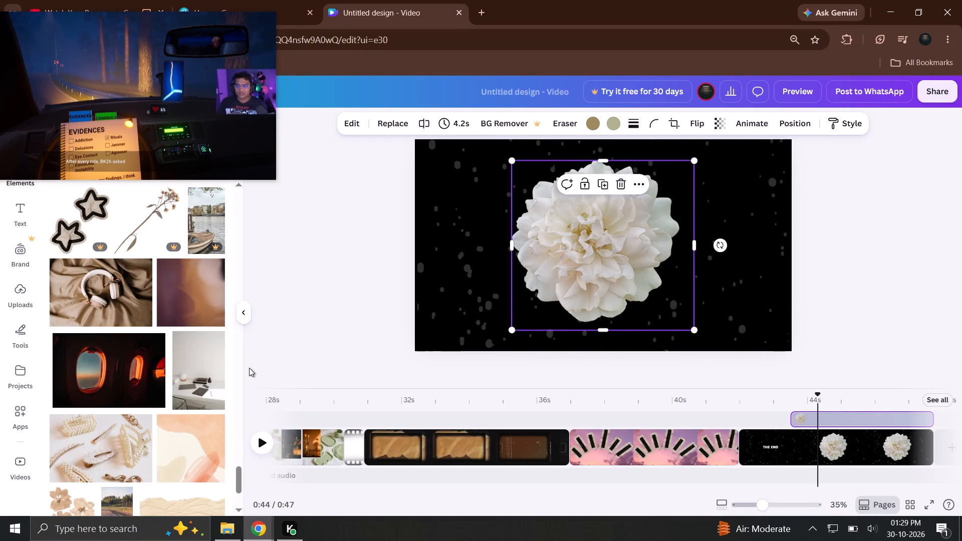
pyautogui.moveTo(638, 264); pyautogui.dragTo(567, 242)
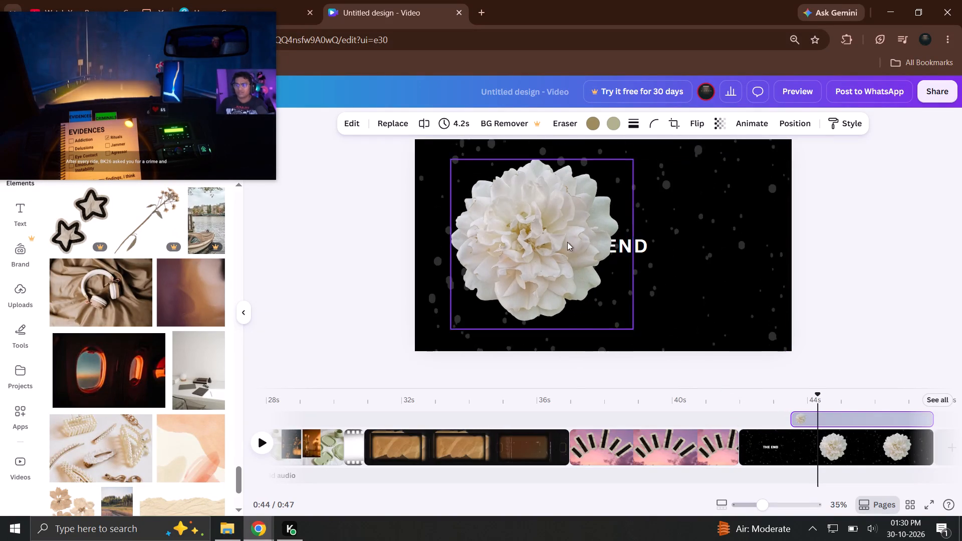
pyautogui.moveTo(567, 242); pyautogui.dragTo(542, 244)
pyautogui.click(631, 262)
pyautogui.moveTo(641, 247); pyautogui.dragTo(783, 263)
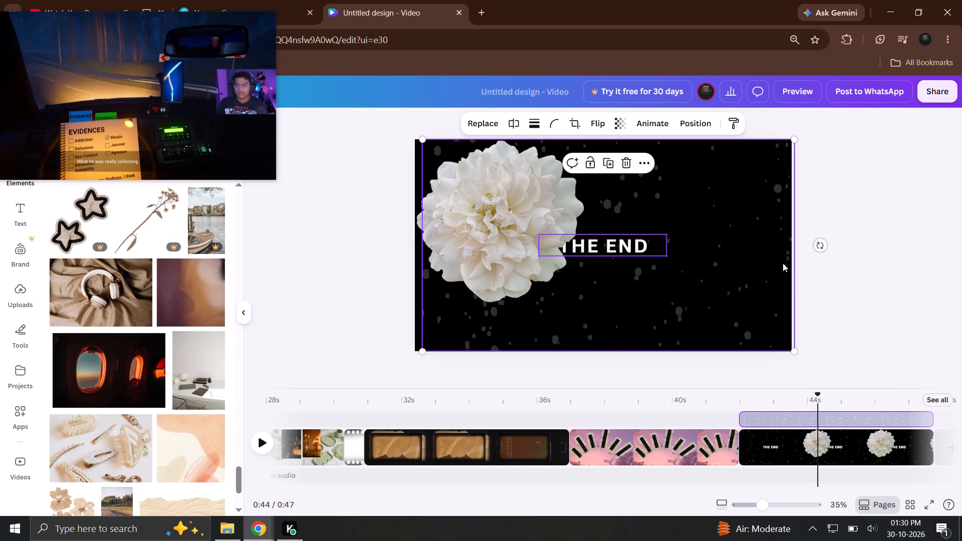
pyautogui.moveTo(783, 263); pyautogui.dragTo(767, 340)
pyautogui.click(242, 441)
pyautogui.click(268, 439)
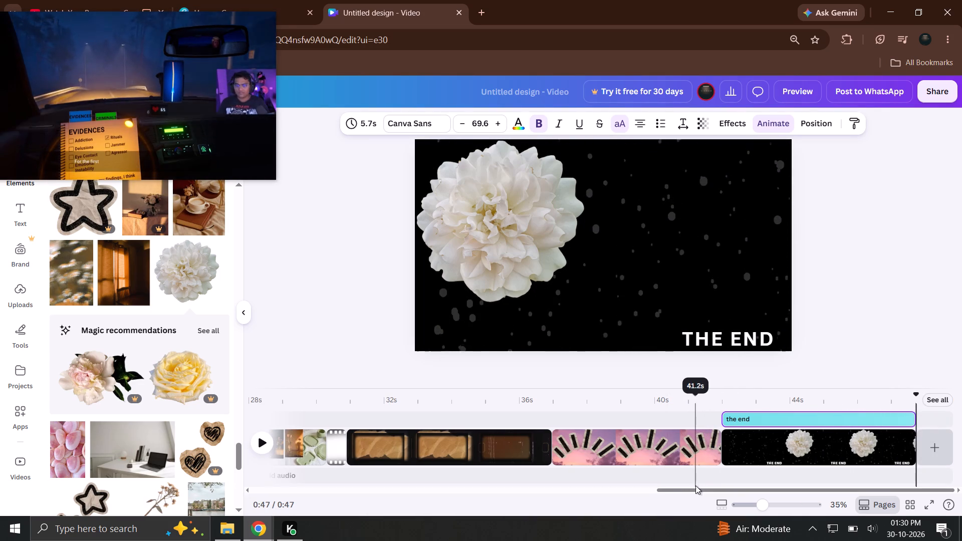
# Add the pink peony with dark leaves on a new 5.0 s page after THE END page, in the canvas's lower-right area.
pyautogui.moveTo(695, 487); pyautogui.dragTo(603, 491)
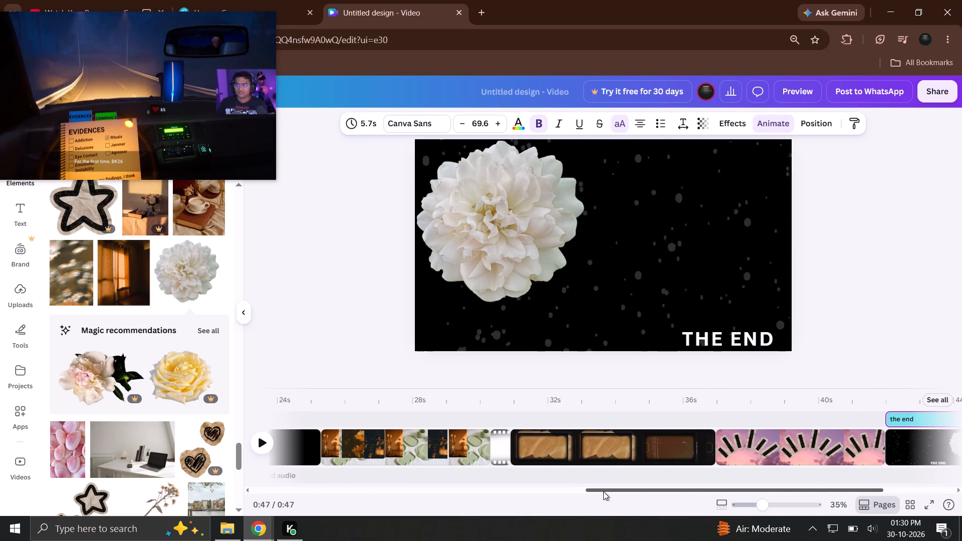
pyautogui.moveTo(603, 491); pyautogui.dragTo(289, 491)
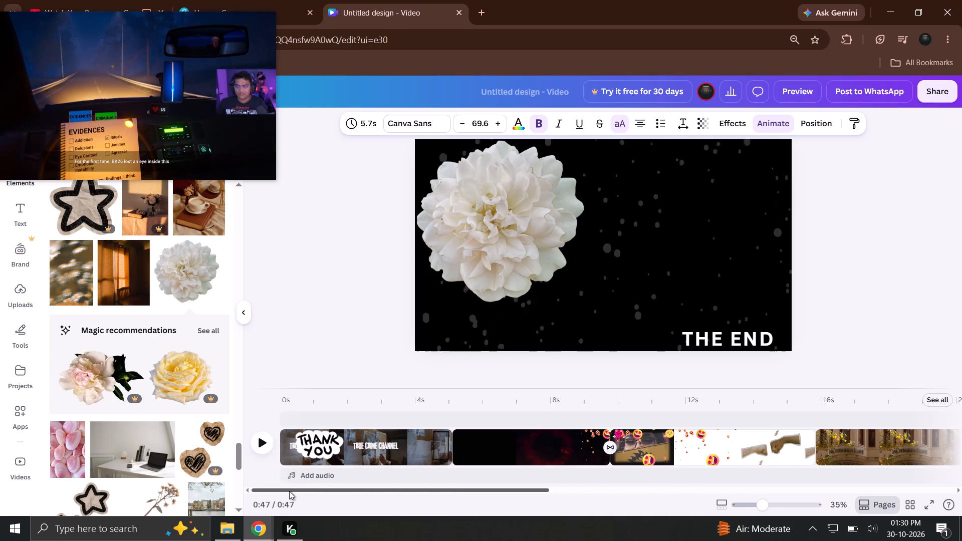
pyautogui.moveTo(289, 491); pyautogui.dragTo(266, 493)
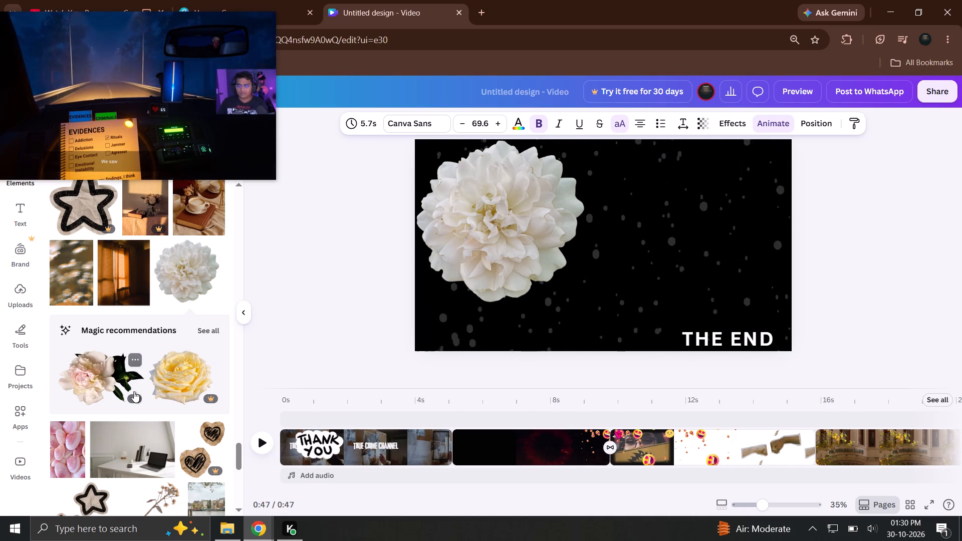
pyautogui.moveTo(124, 391); pyautogui.dragTo(579, 240)
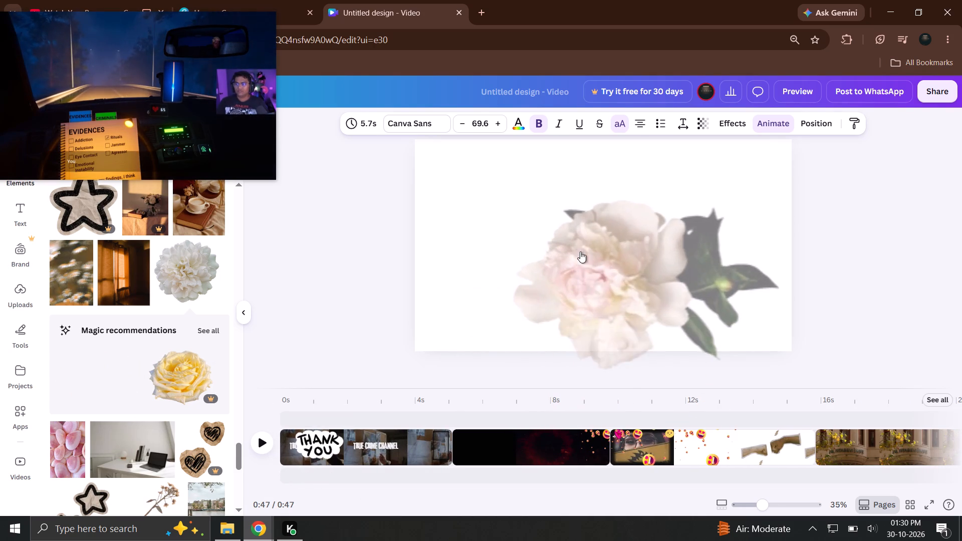
pyautogui.moveTo(655, 269); pyautogui.dragTo(669, 247)
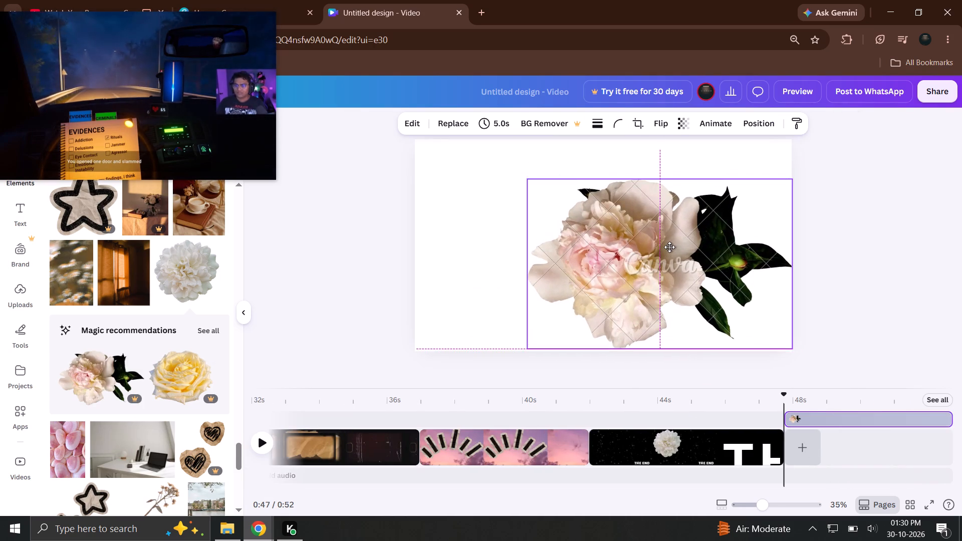
pyautogui.moveTo(669, 247); pyautogui.dragTo(669, 249)
pyautogui.click(255, 442)
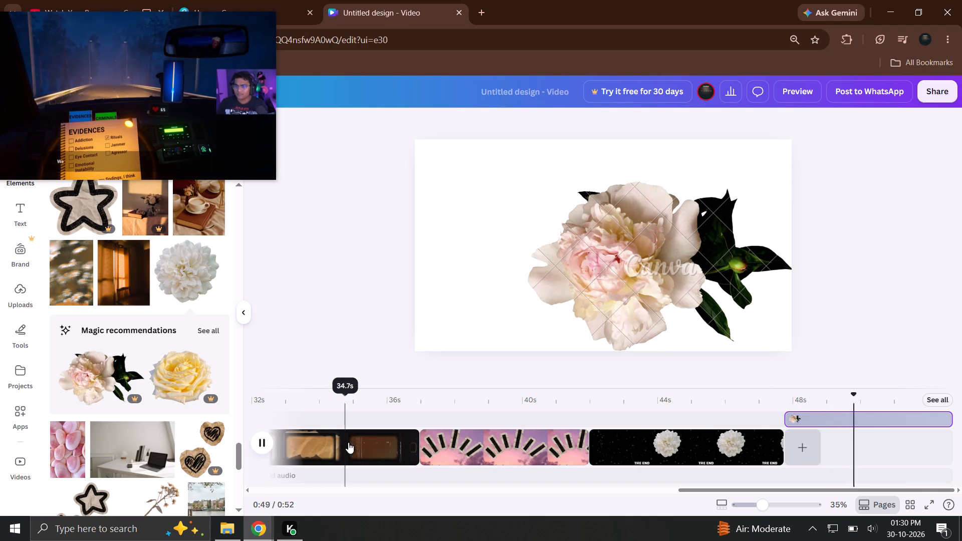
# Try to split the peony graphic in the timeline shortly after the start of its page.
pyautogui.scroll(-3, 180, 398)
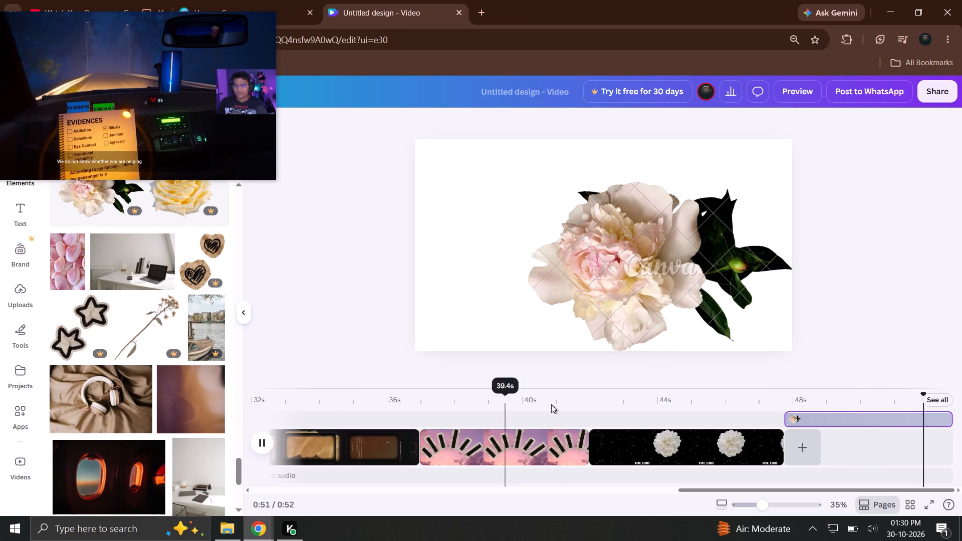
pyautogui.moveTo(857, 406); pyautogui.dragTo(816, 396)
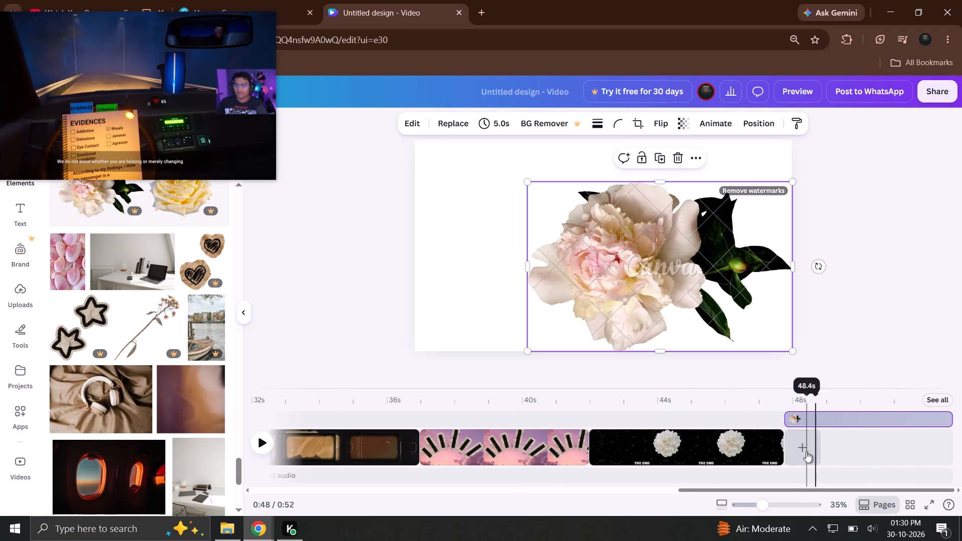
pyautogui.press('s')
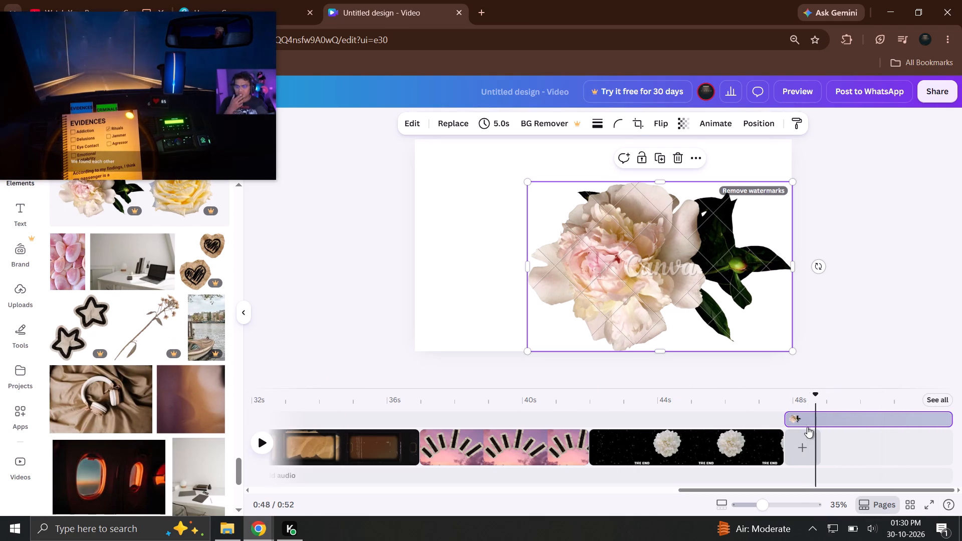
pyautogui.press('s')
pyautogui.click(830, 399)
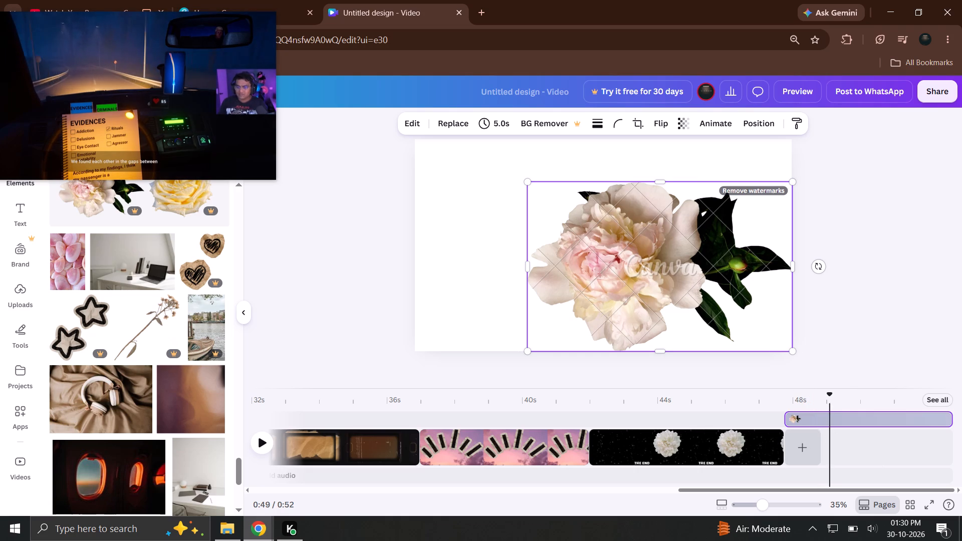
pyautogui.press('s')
# Insert the photo of headphones on brown fabric as a new 5.0 s page at the end of the video.
pyautogui.click(800, 450)
pyautogui.moveTo(113, 386); pyautogui.dragTo(881, 441)
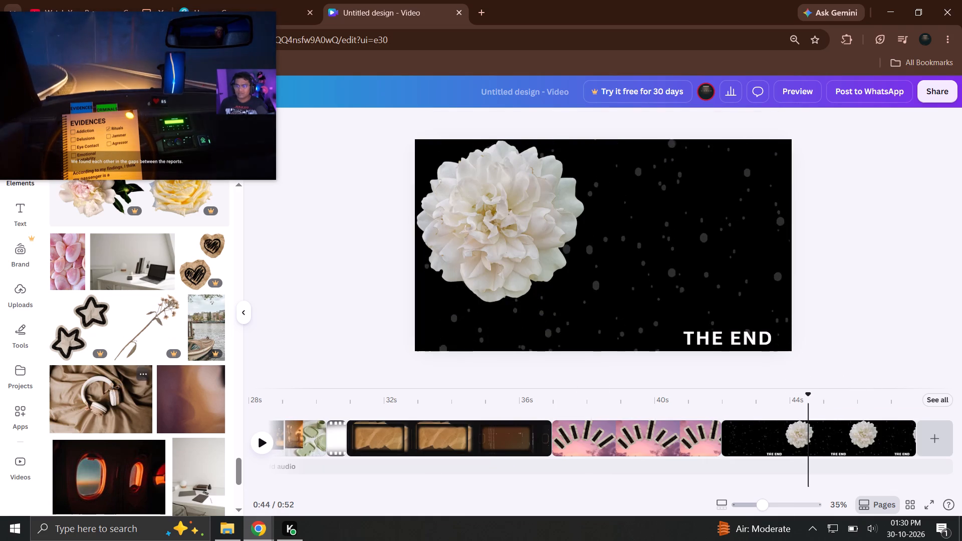
pyautogui.moveTo(881, 441); pyautogui.dragTo(828, 435)
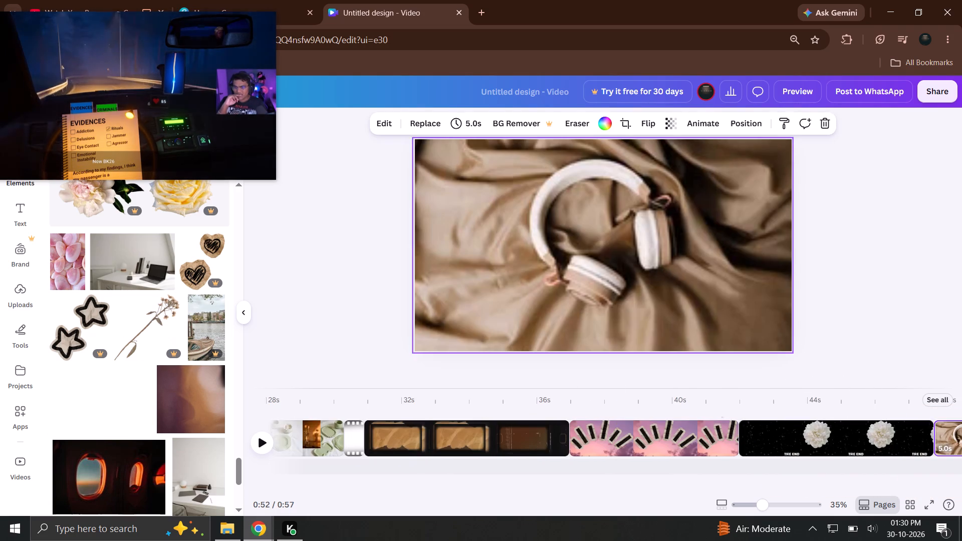
# Fill the last 2.3 s segment of the film-frame page with the recommended photo of headphones on a pale background.
pyautogui.moveTo(558, 392); pyautogui.dragTo(542, 394)
pyautogui.click(255, 449)
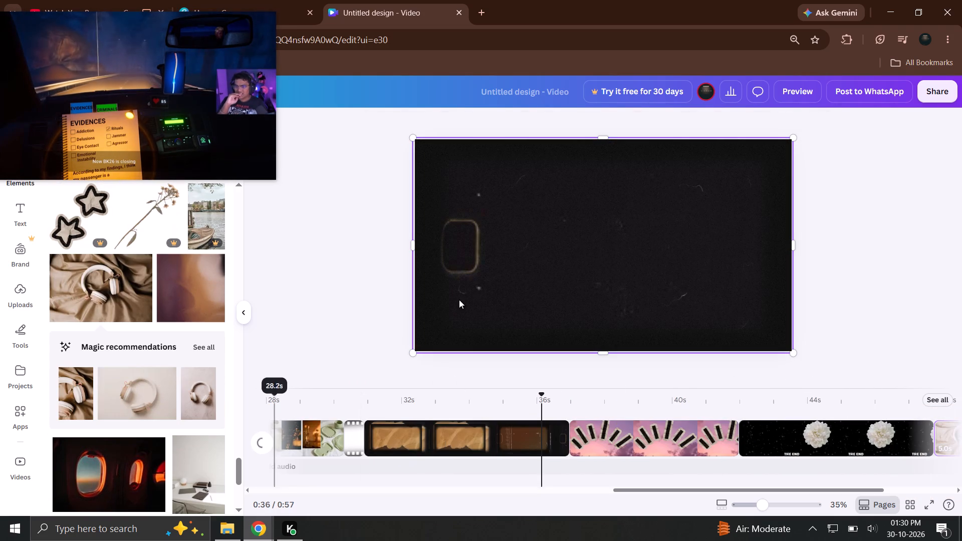
pyautogui.click(459, 300)
pyautogui.moveTo(183, 394); pyautogui.dragTo(403, 413)
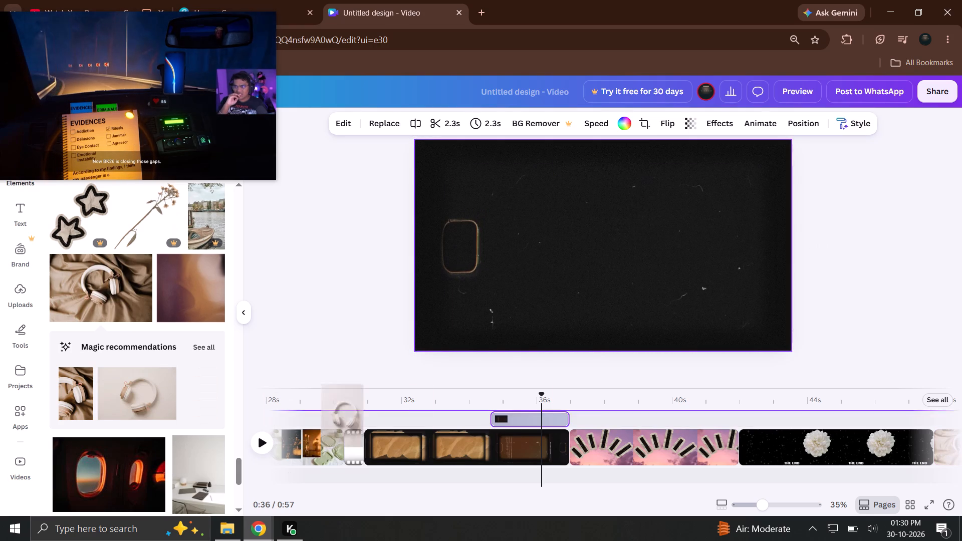
pyautogui.moveTo(403, 413); pyautogui.dragTo(625, 260)
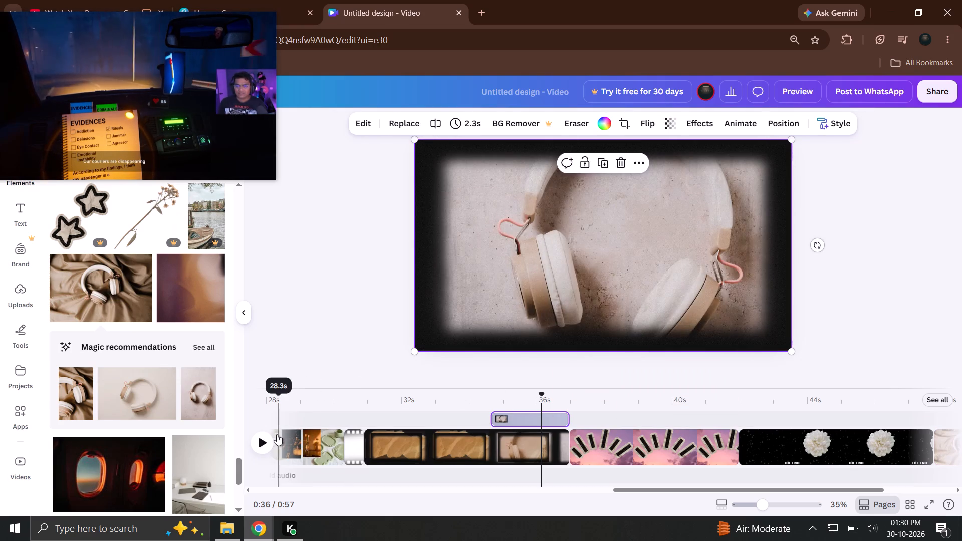
# Move the dark sunset tree photo to the lower-right corner of the green ceramics page.
pyautogui.click(277, 434)
pyautogui.click(788, 219)
pyautogui.click(759, 245)
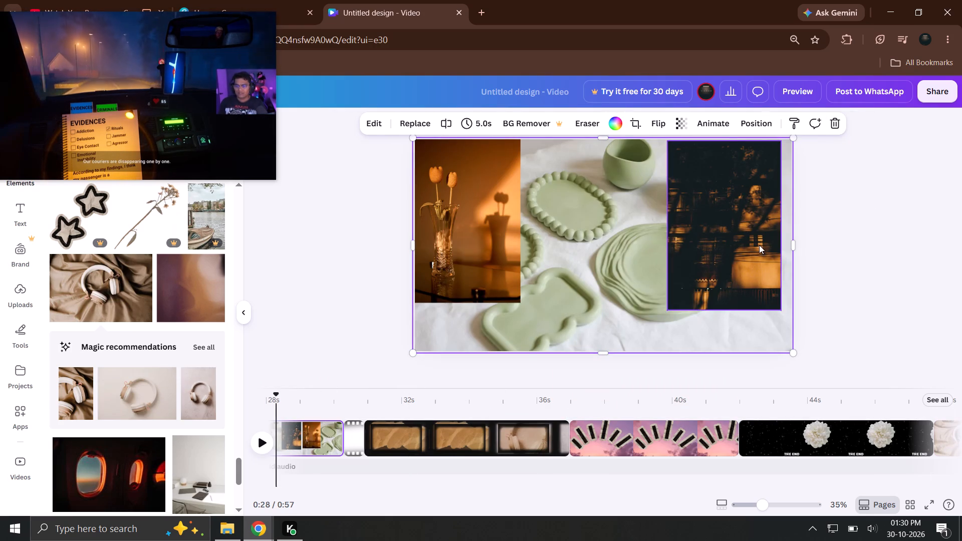
pyautogui.moveTo(759, 252); pyautogui.dragTo(769, 296)
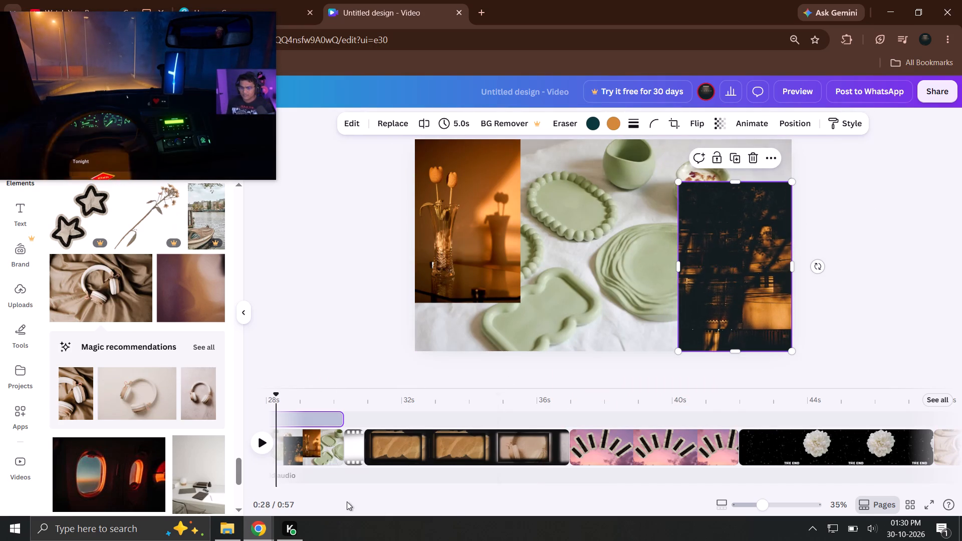
# Switch to File Explorer and refresh the This PC overview to check the local disk.
pyautogui.click(239, 530)
pyautogui.click(575, 384)
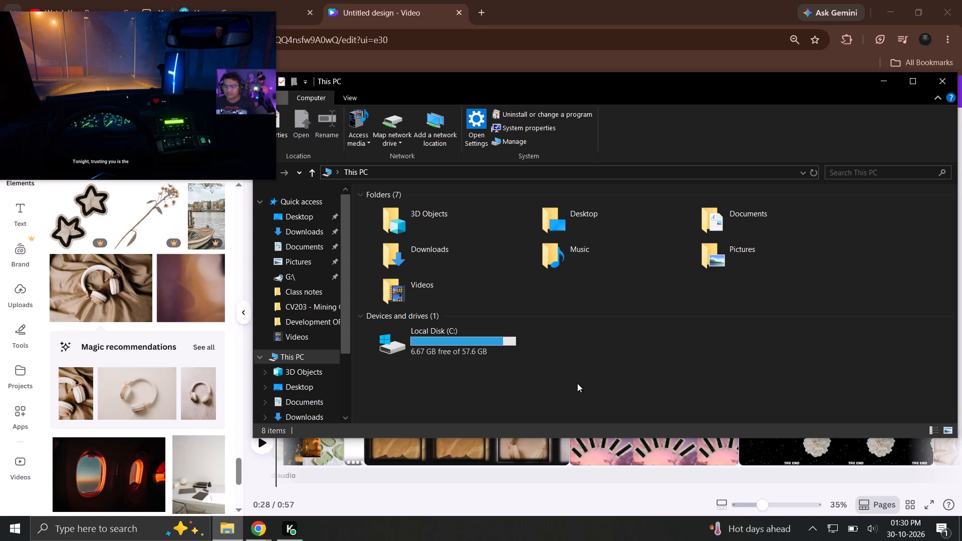
pyautogui.hotkey('ctrl', 'r')
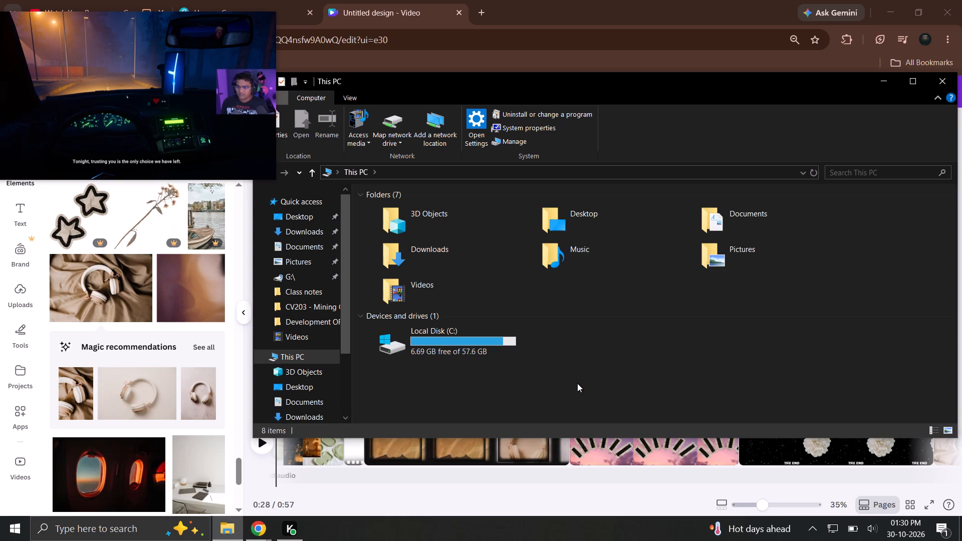
pyautogui.hotkey('alt', 'Tab')
pyautogui.hotkey('alt', 'Tab')
pyautogui.hotkey('alt', 'Tab')
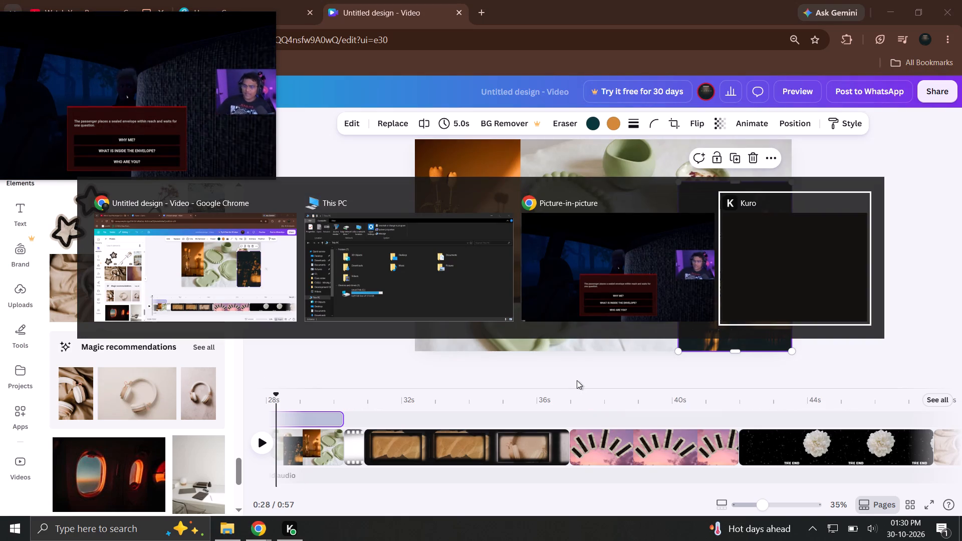